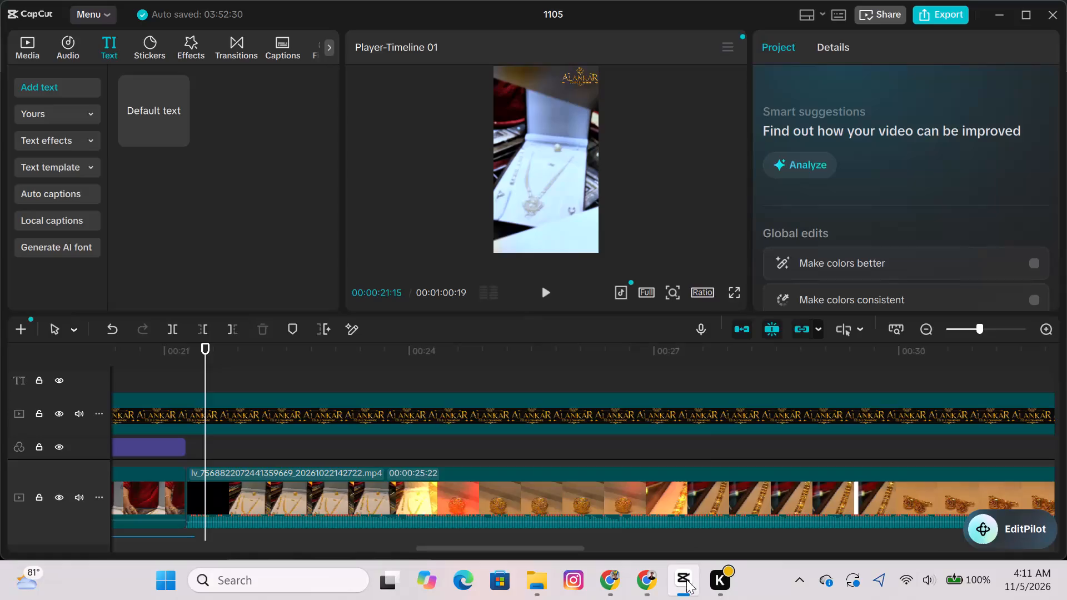
Play the whole edited video from the beginning of the timeline through to the closing Alankar logo clip to review it.
click(337, 364)
drag(337, 364, 114, 392)
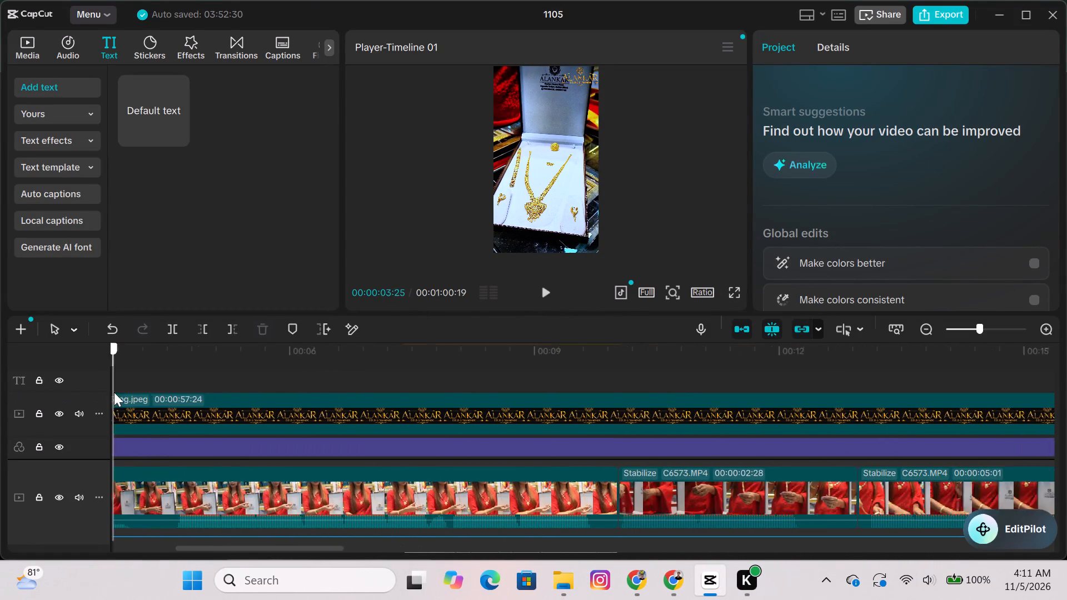
drag(114, 392, 0, 413)
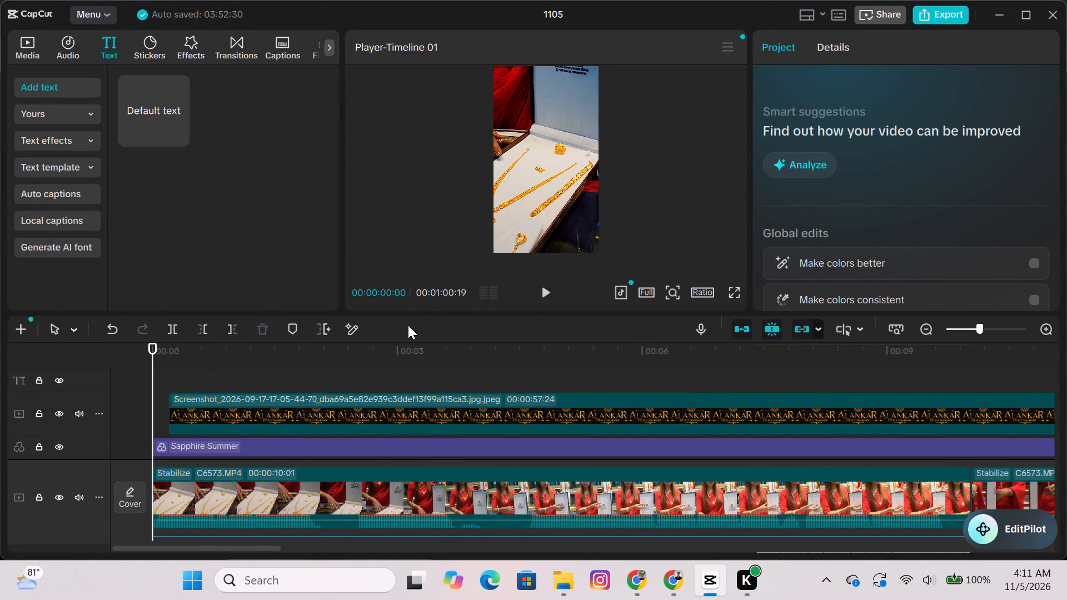
click(540, 295)
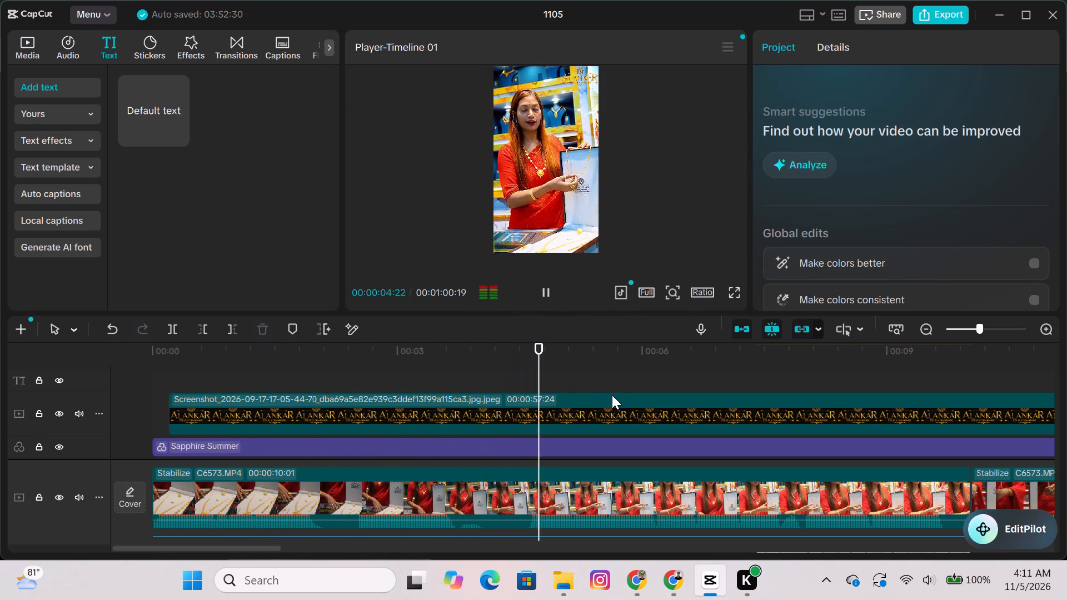
scroll(612, 395, down, 4)
scroll(652, 395, up, 3)
scroll(855, 393, down, 3)
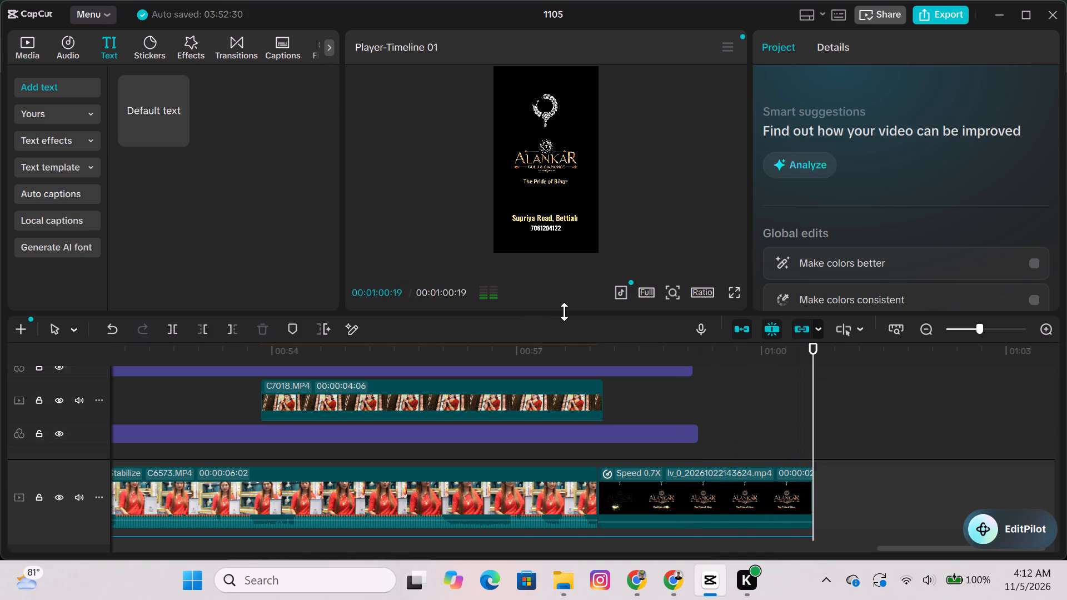
Close the 1105 project window.
click(1051, 12)
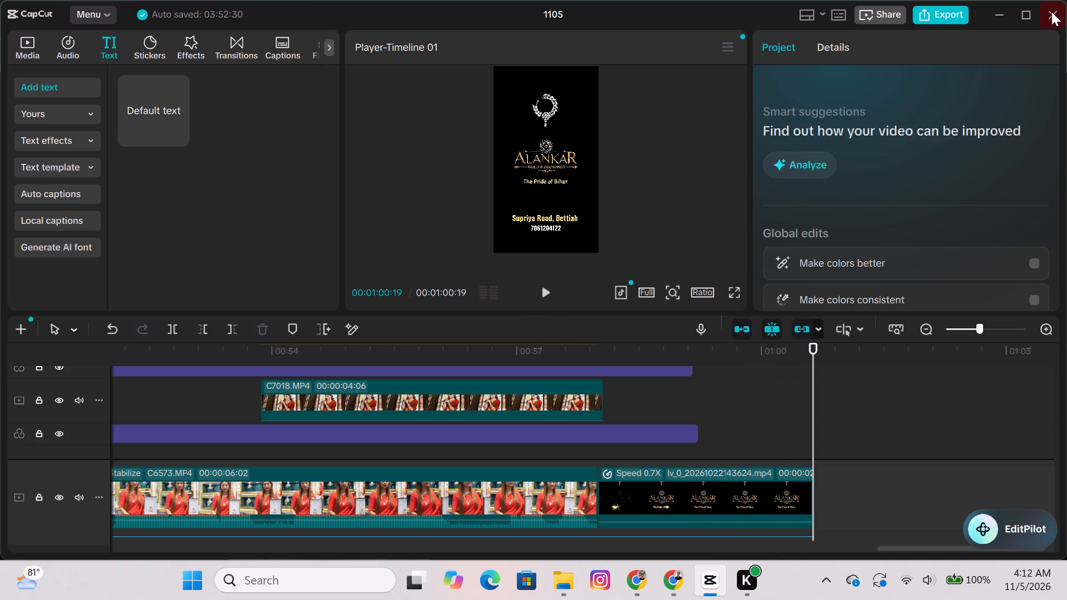
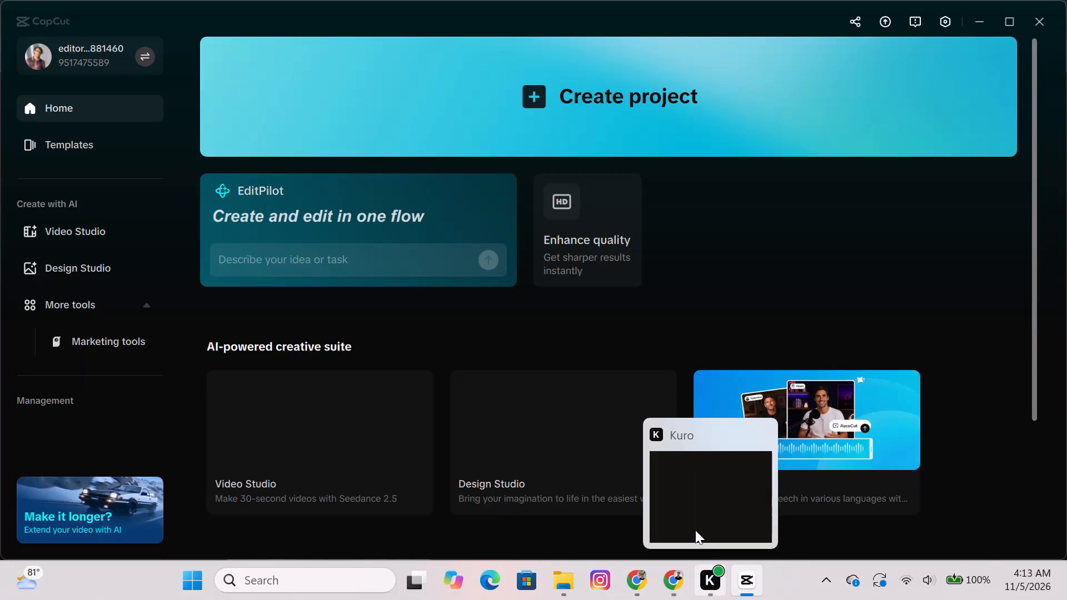
Look over the saved projects in the Projects section of the home page.
scroll(537, 328, down, 4)
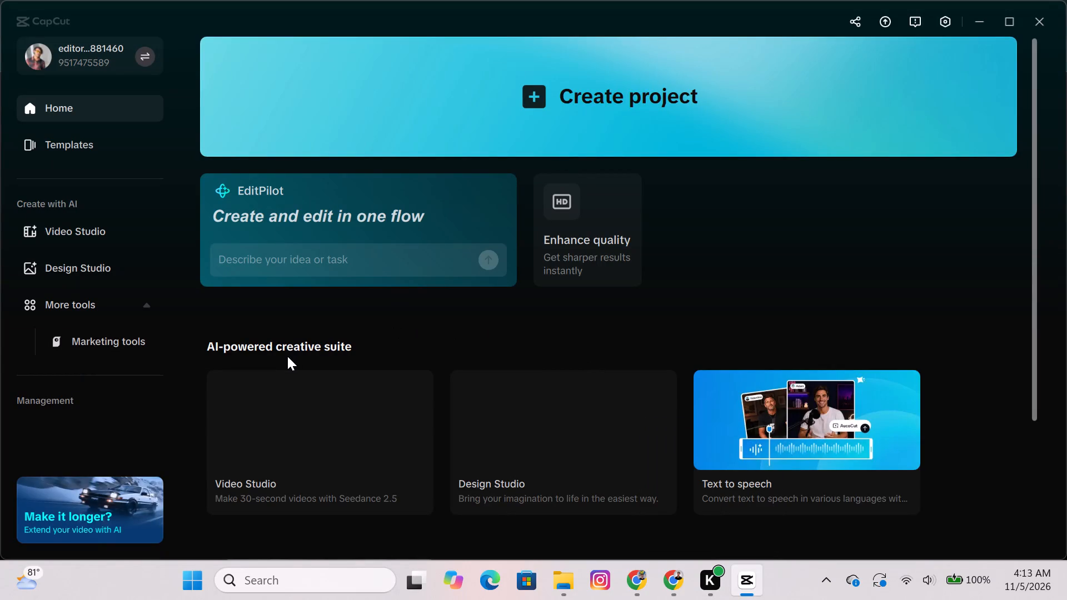
scroll(281, 366, up, 4)
scroll(341, 244, down, 5)
scroll(339, 451, down, 3)
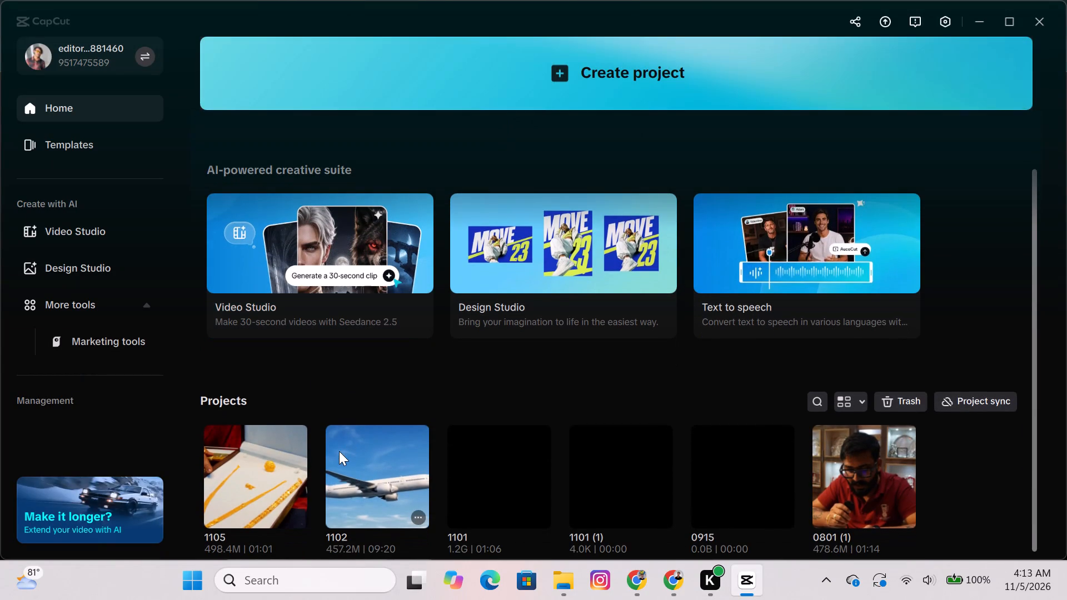
scroll(521, 327, down, 3)
scroll(727, 241, up, 4)
scroll(727, 241, down, 5)
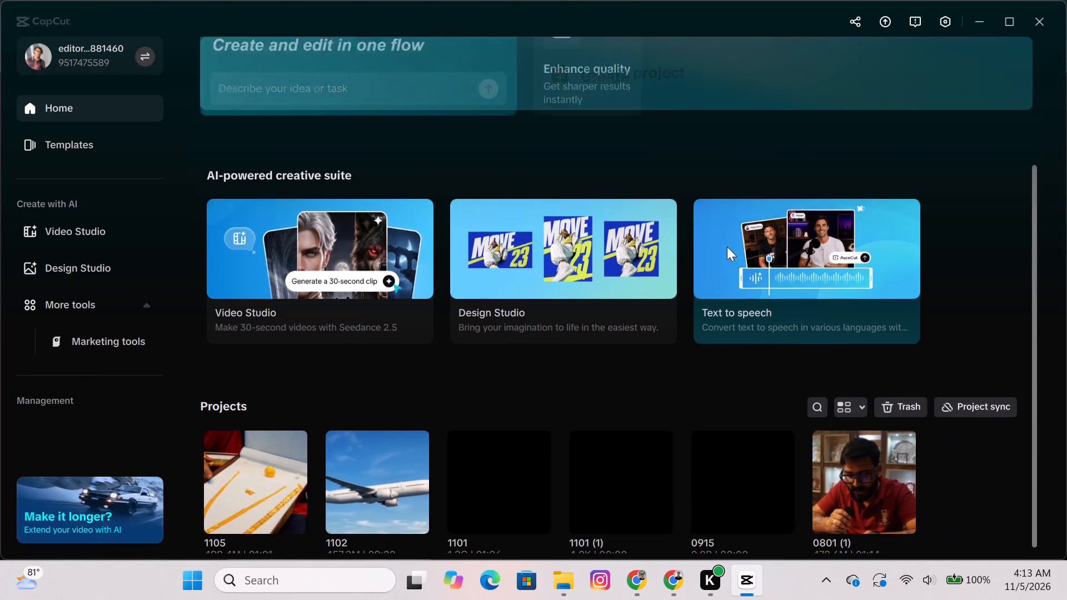
scroll(617, 413, down, 3)
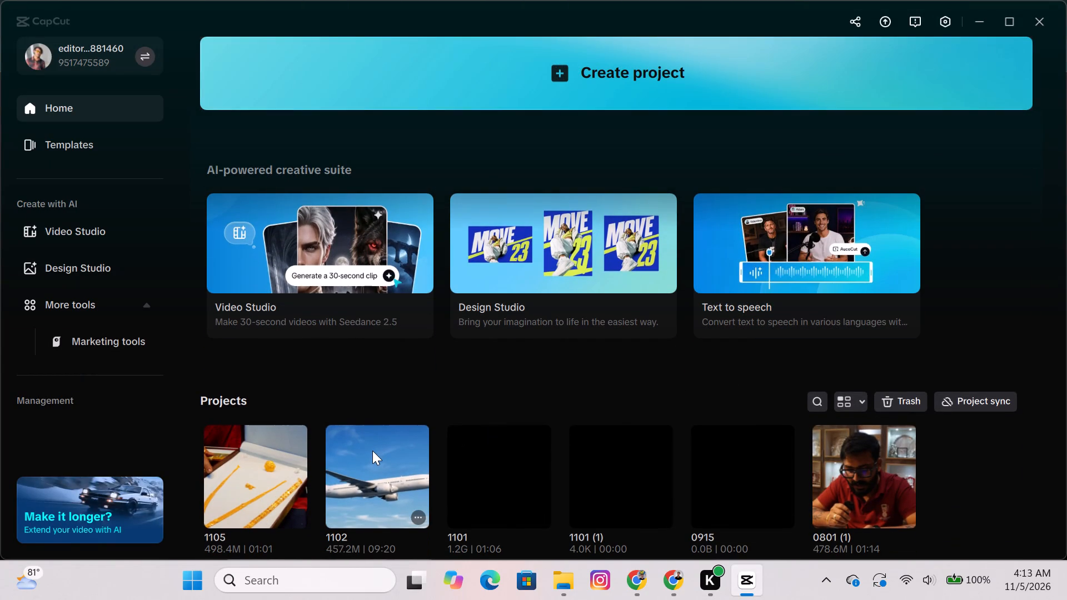
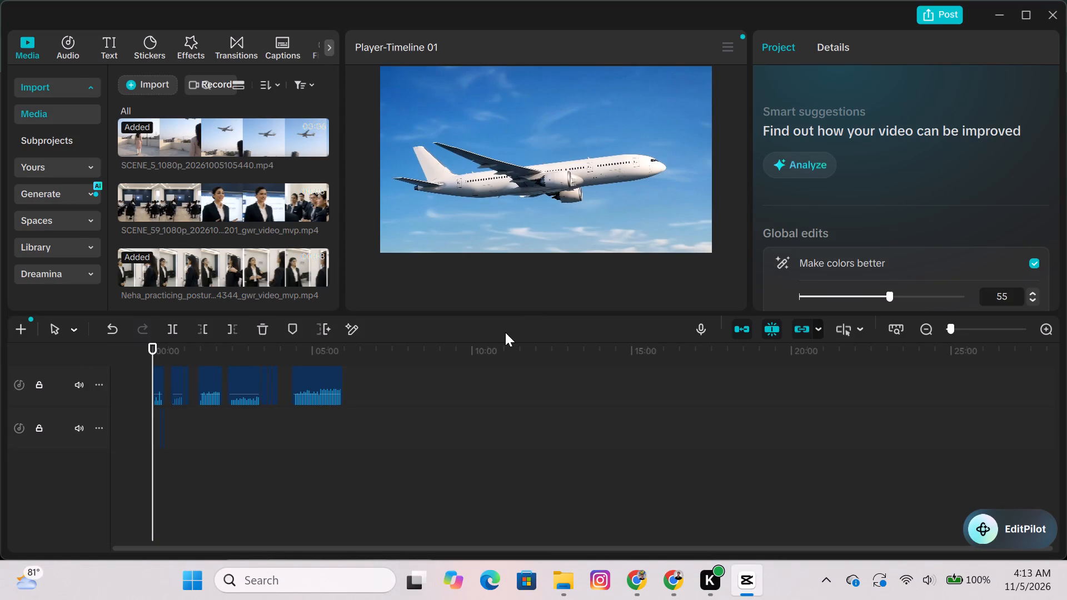
Play project 1102 from the beginning to review the opening scenes, with the timeline enlarged enough to read the clips.
scroll(742, 423, up, 4)
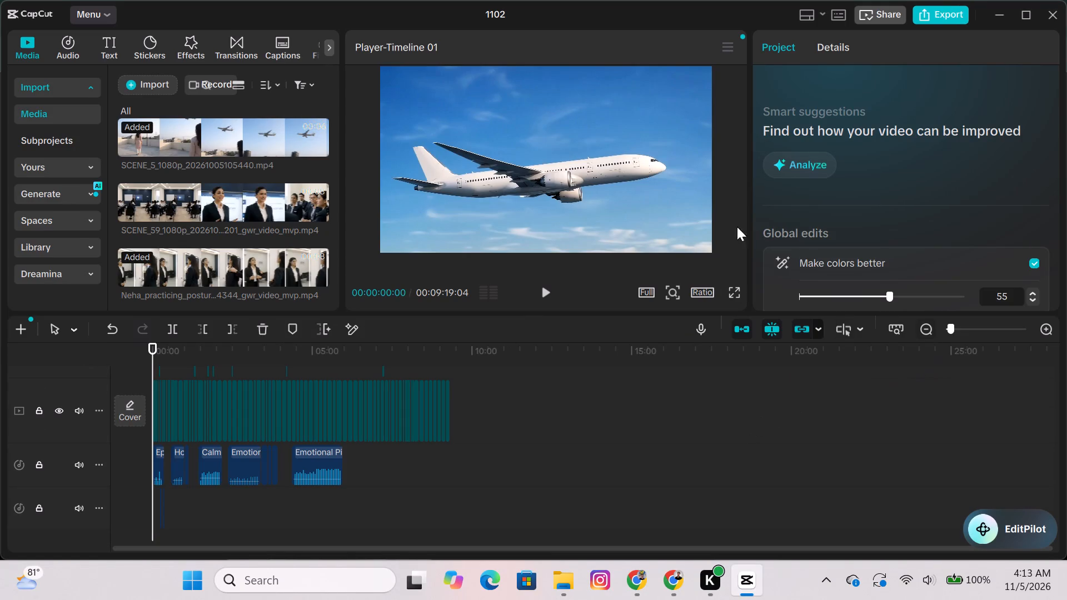
click(539, 289)
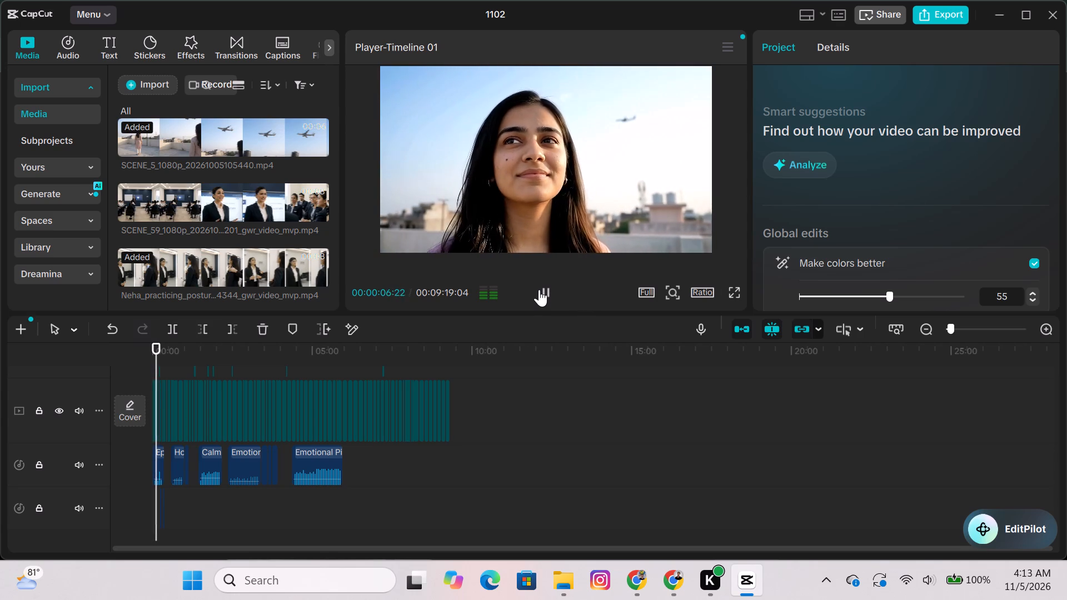
click(971, 323)
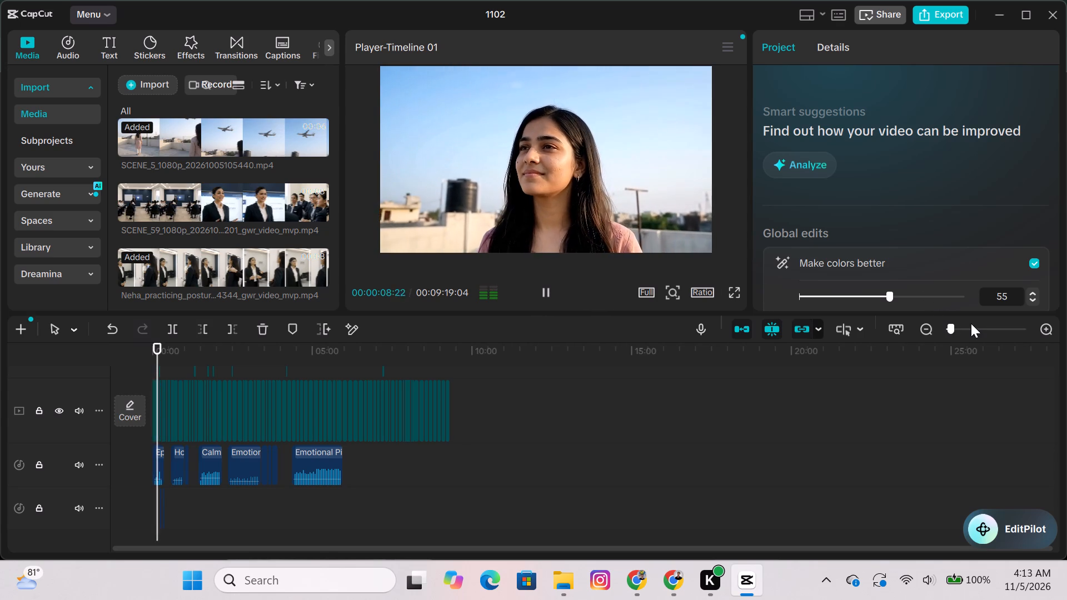
drag(971, 323, 970, 338)
click(969, 323)
click(968, 326)
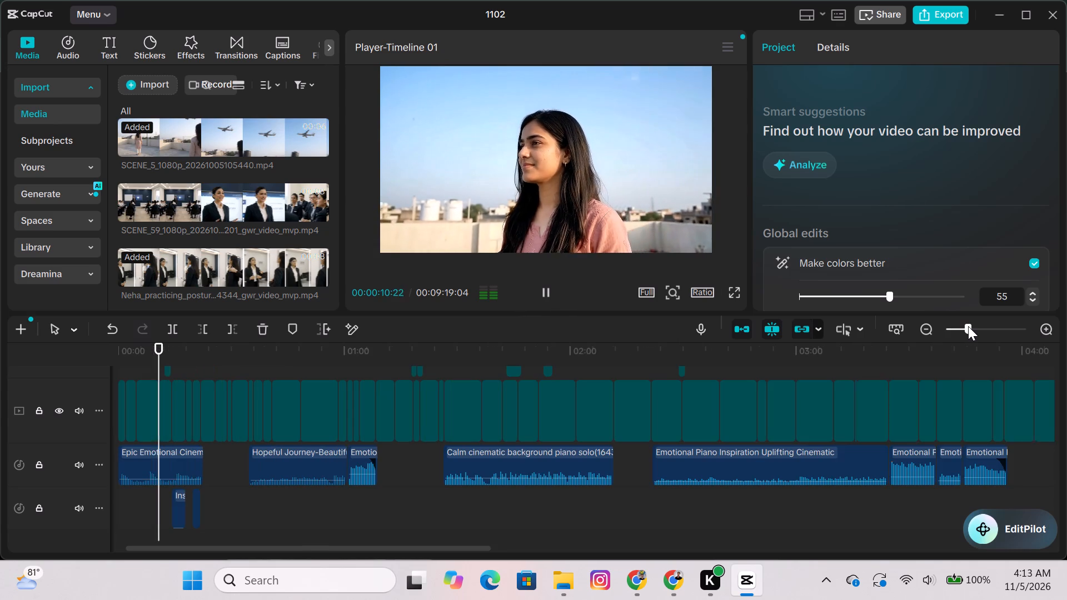
drag(968, 326, 961, 327)
drag(961, 327, 969, 327)
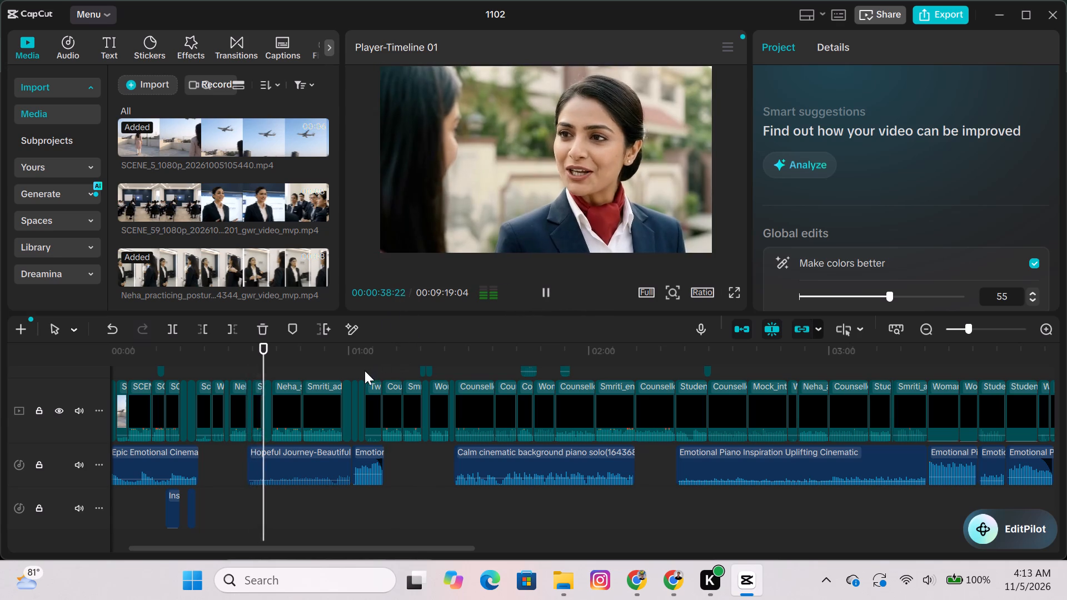
click(974, 327)
drag(974, 327, 981, 327)
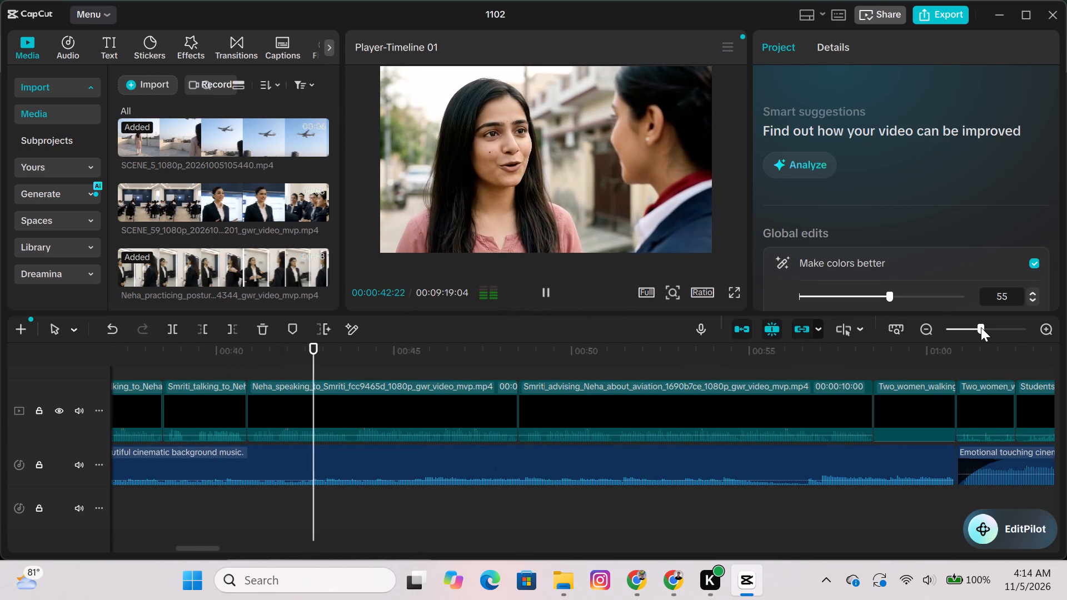
drag(981, 327, 973, 334)
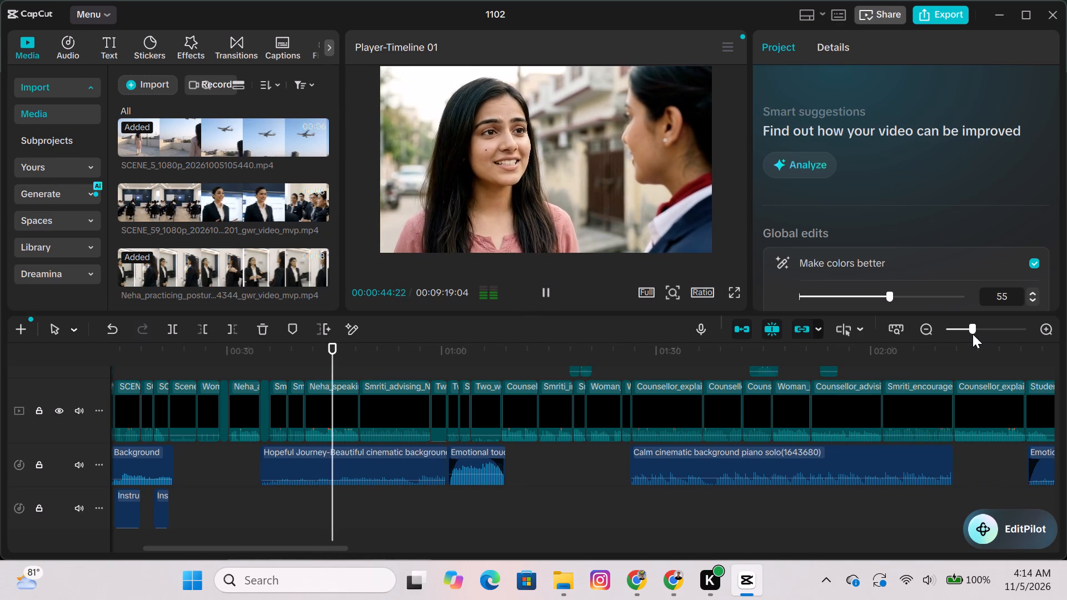
drag(973, 334, 974, 334)
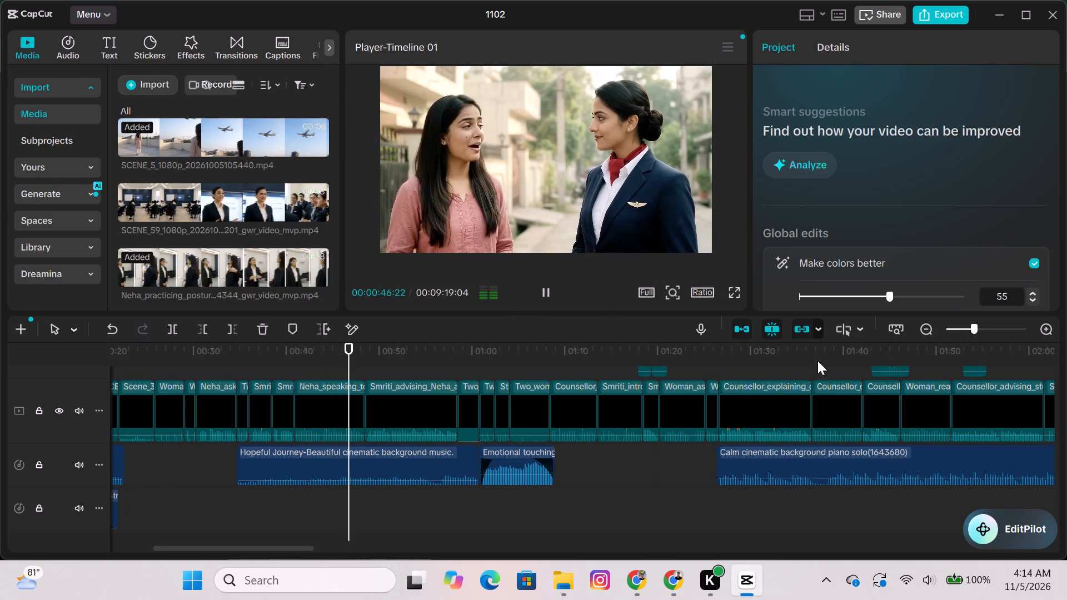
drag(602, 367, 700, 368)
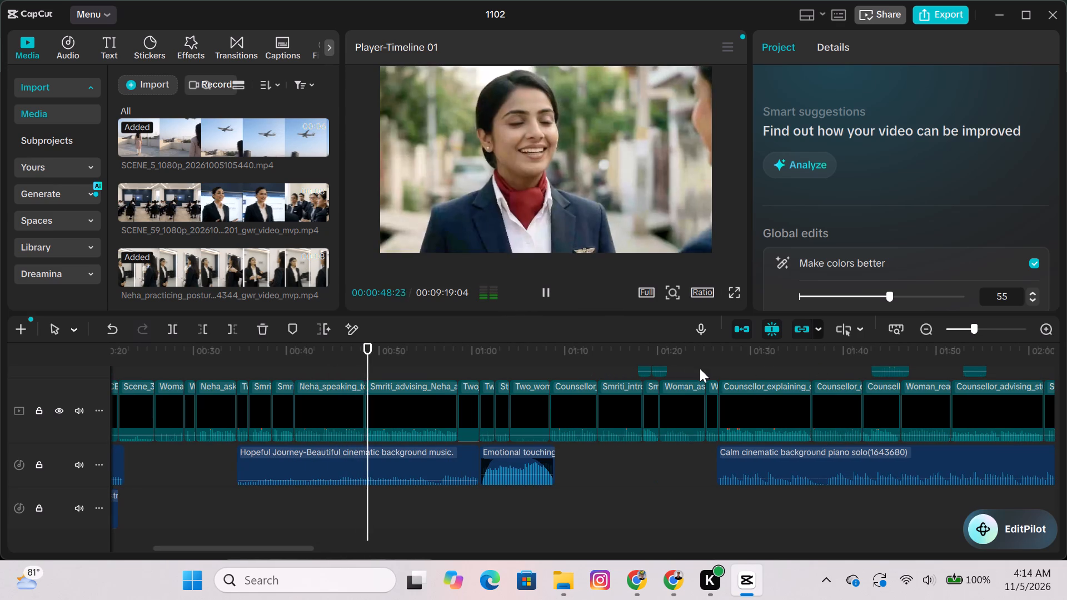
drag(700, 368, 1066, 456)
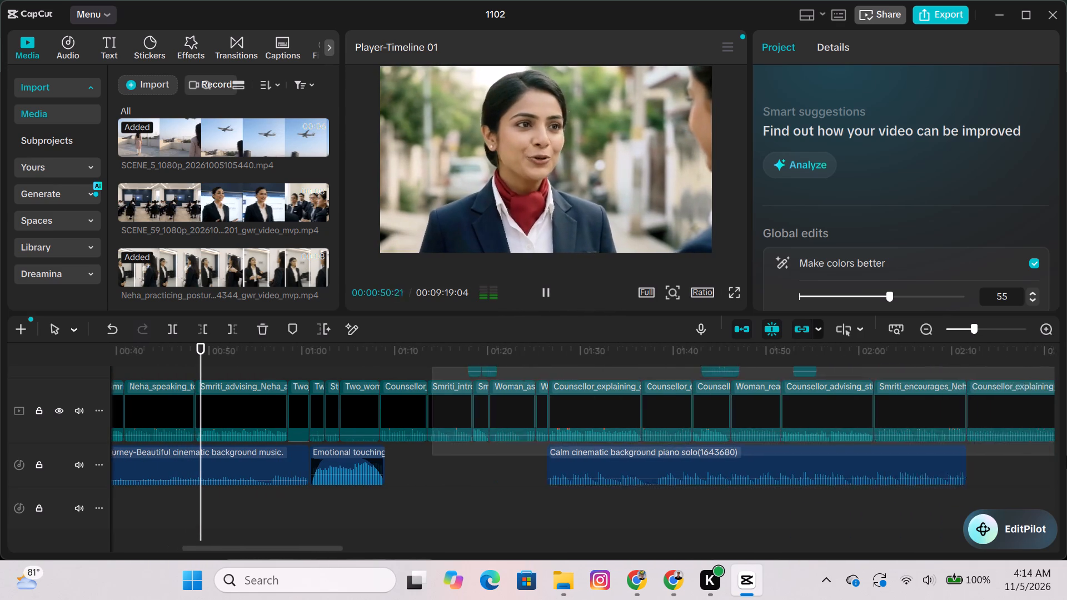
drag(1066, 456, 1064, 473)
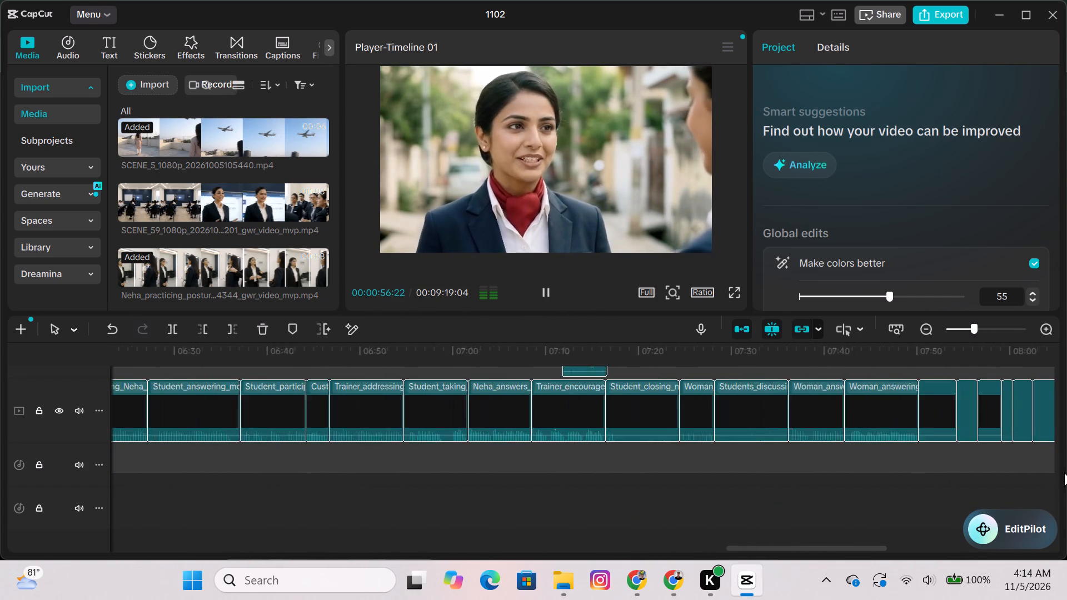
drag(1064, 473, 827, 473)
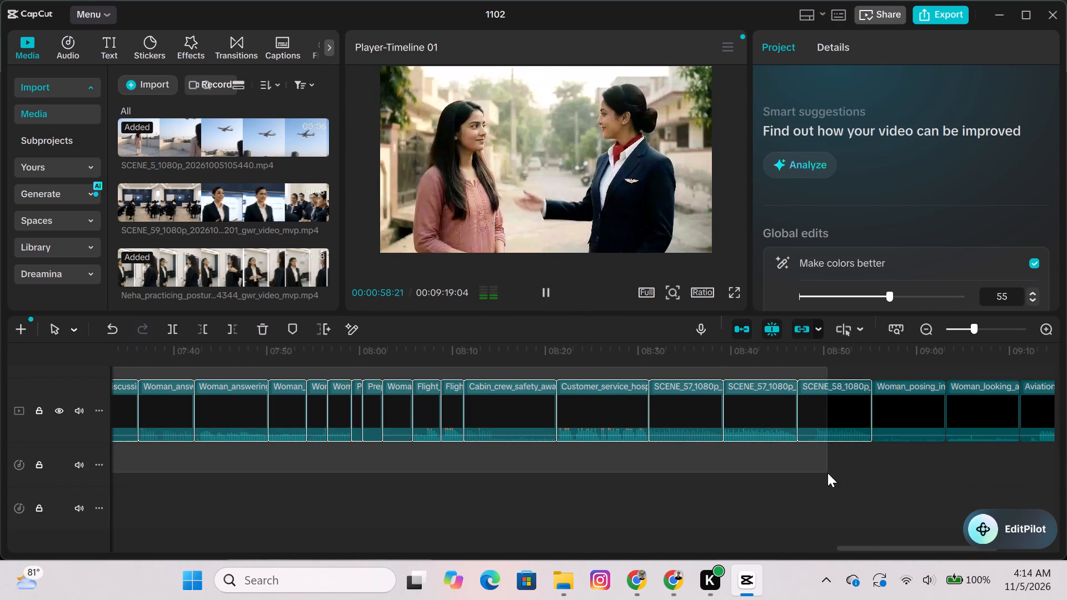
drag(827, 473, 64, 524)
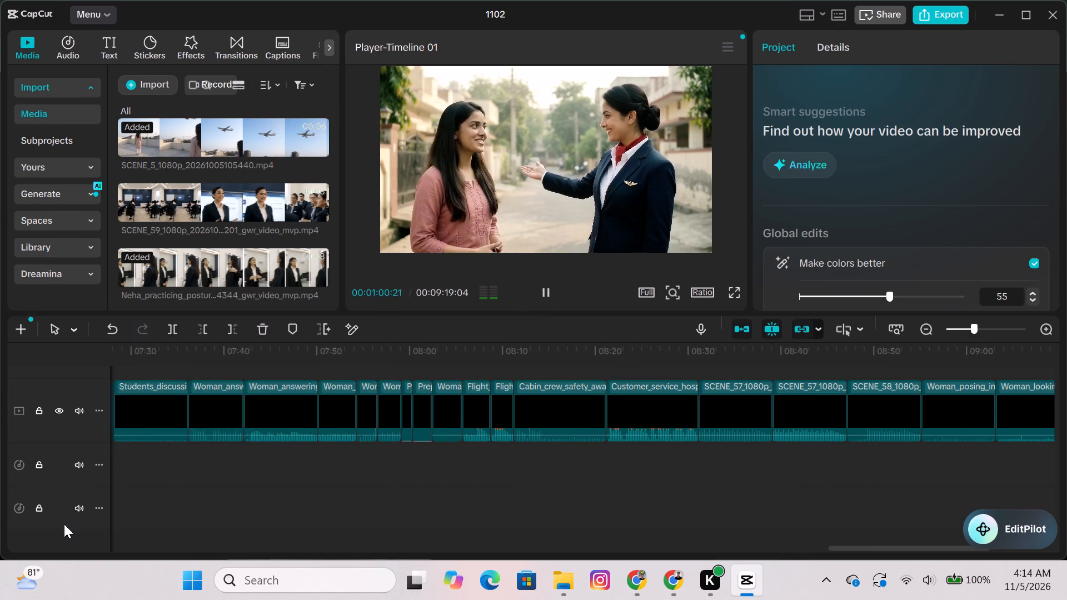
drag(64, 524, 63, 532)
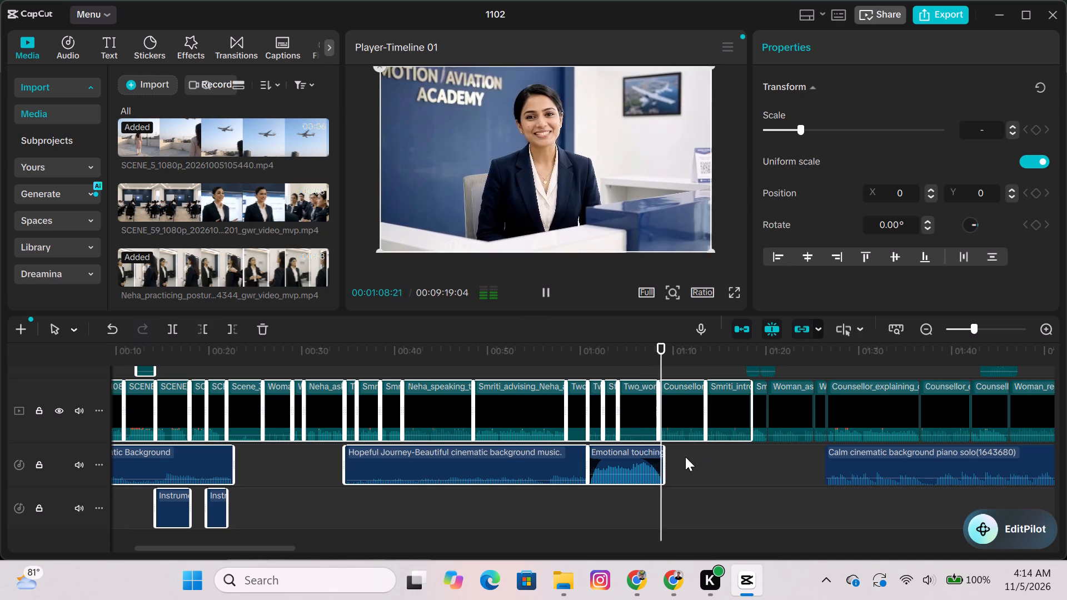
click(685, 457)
Place the playhead at 00:02:11:19, where the Smriti_encourages clip meets the Counsellor_explaining clip.
click(549, 294)
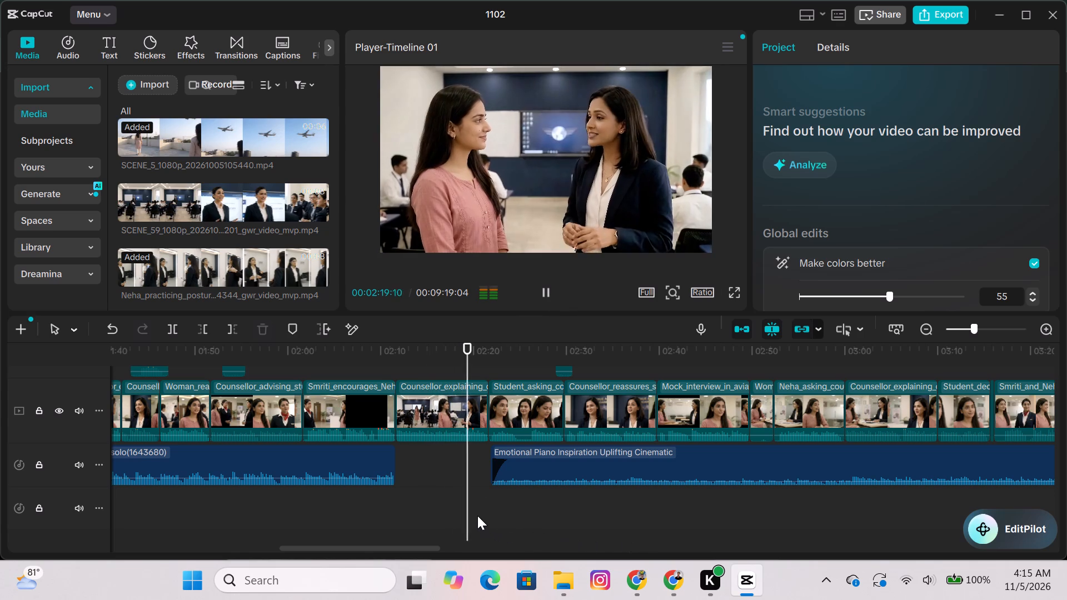
click(467, 488)
drag(467, 488, 394, 493)
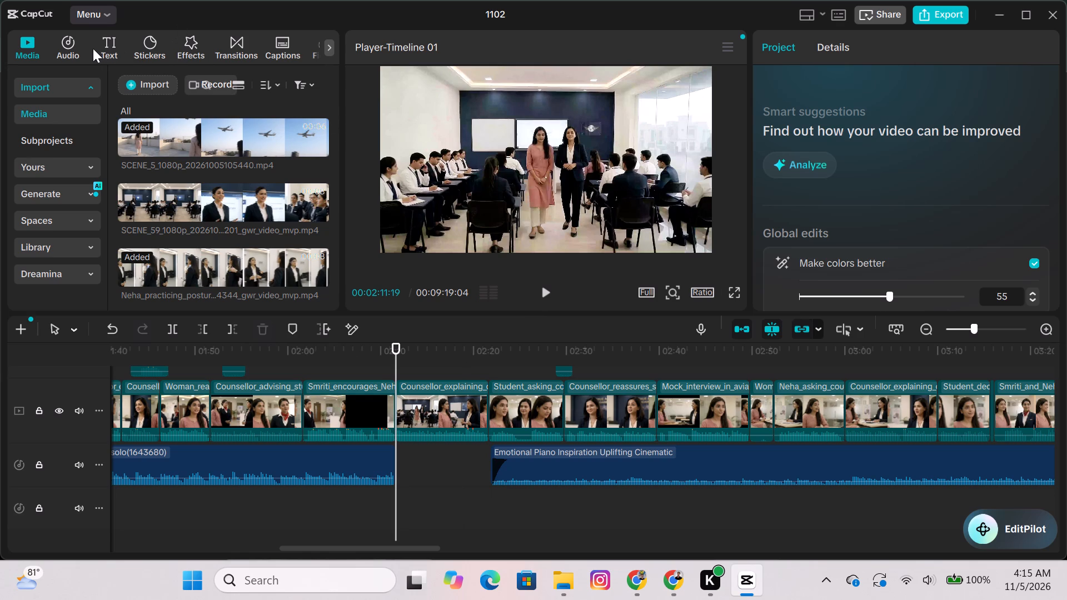
Browse the text templates in the NEW, Hits, Icons and Title categories for a suitable title design.
click(108, 48)
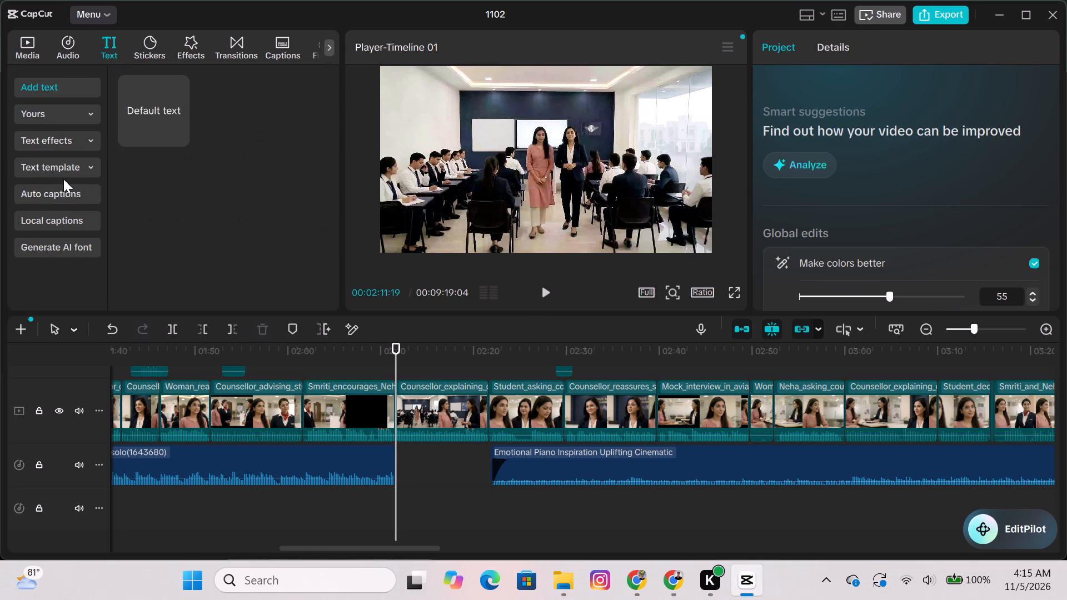
click(59, 165)
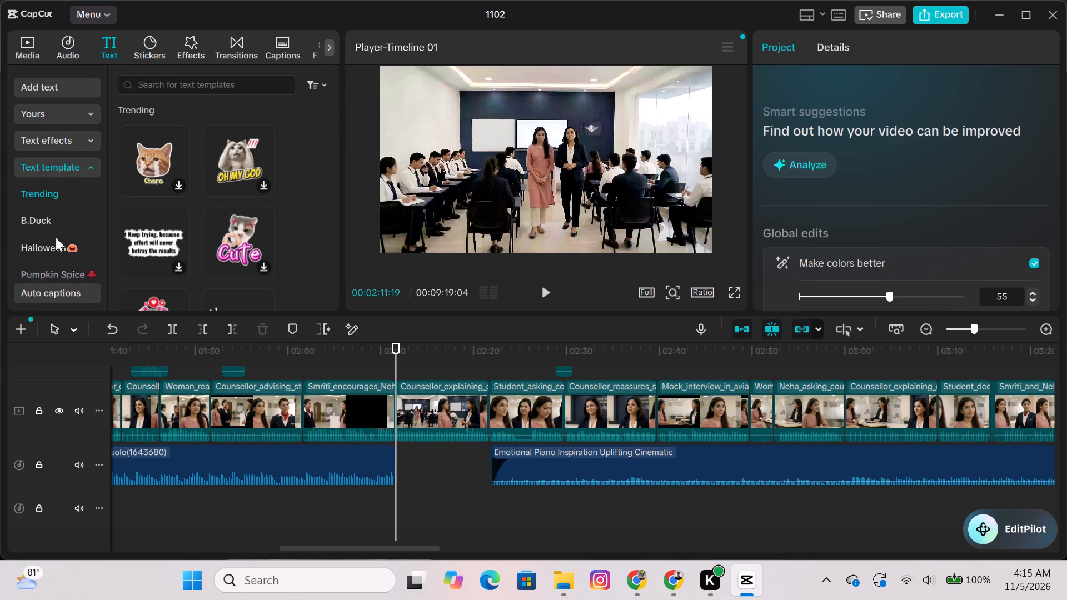
scroll(58, 253, down, 2)
click(56, 191)
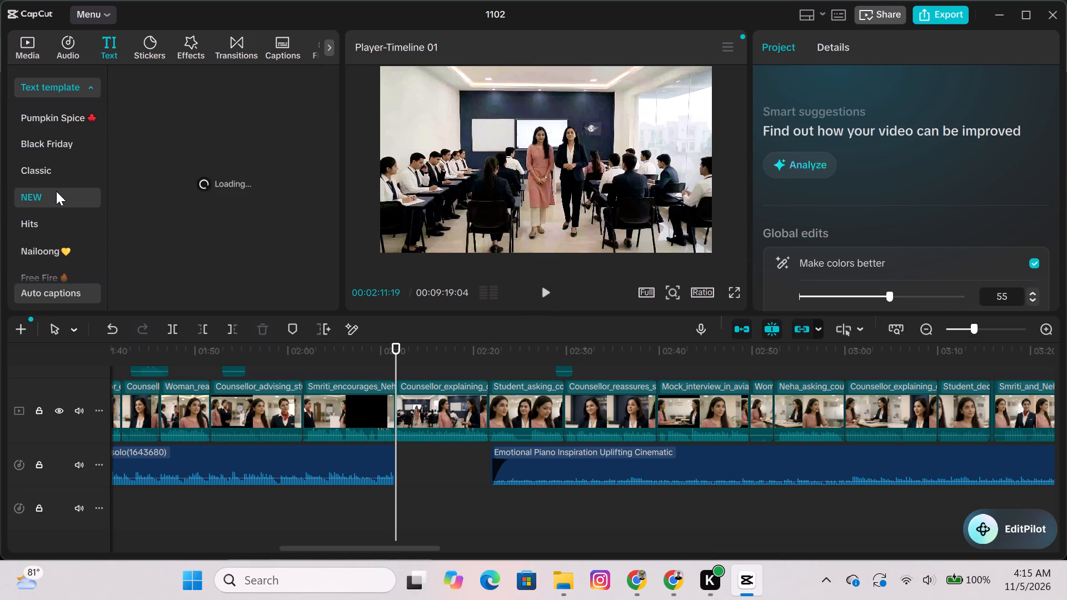
click(52, 222)
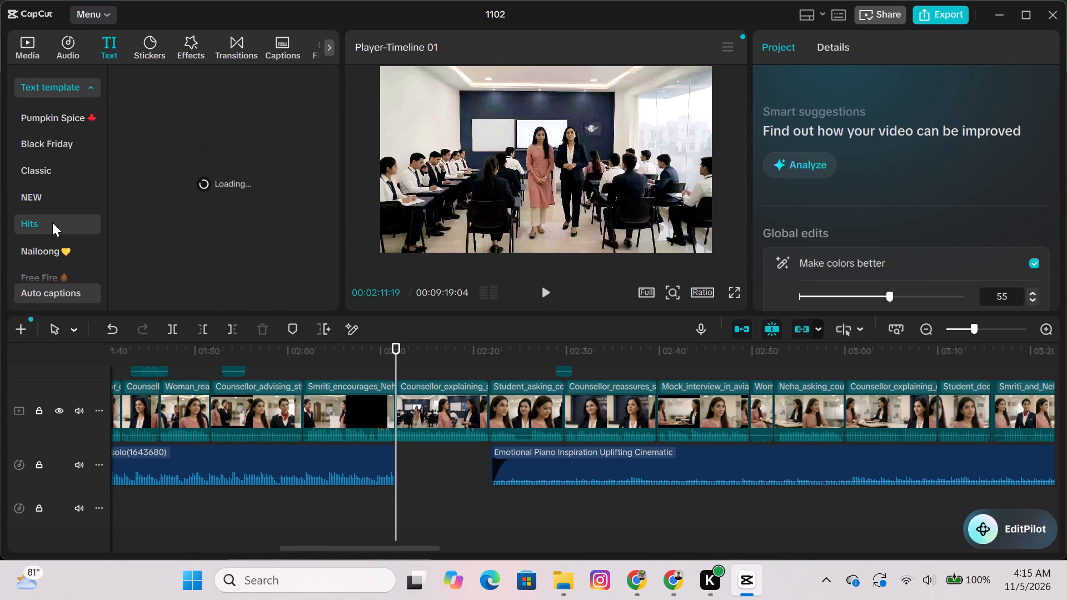
scroll(57, 246, down, 1)
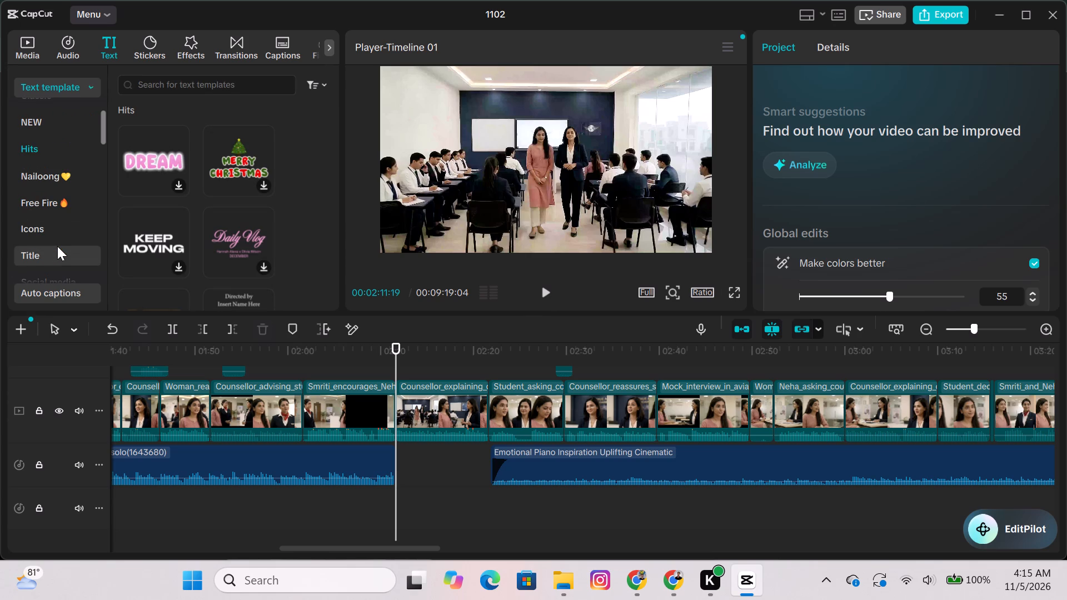
click(50, 227)
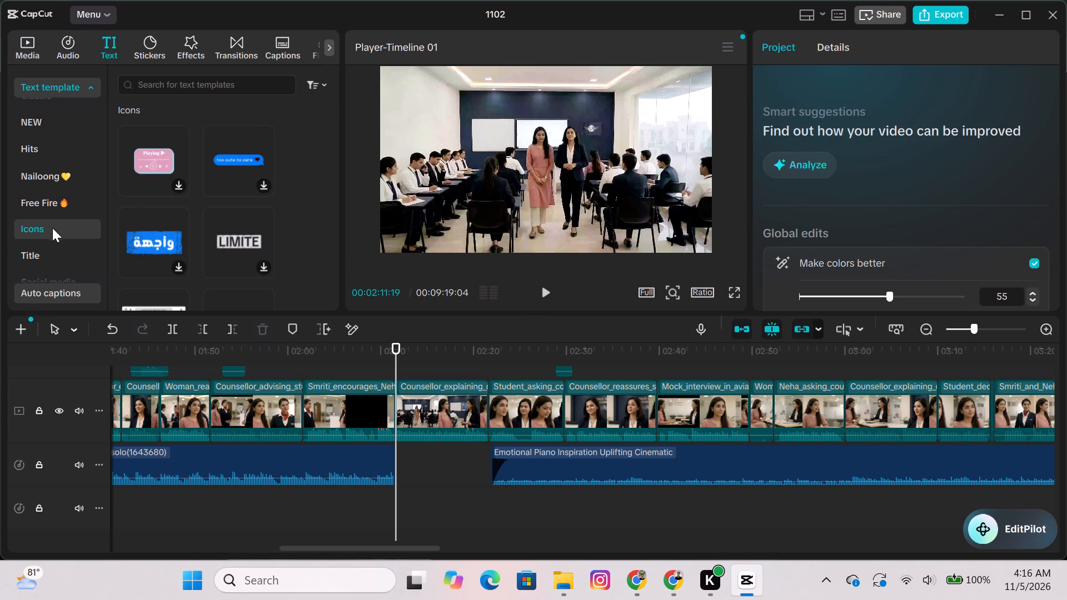
click(37, 261)
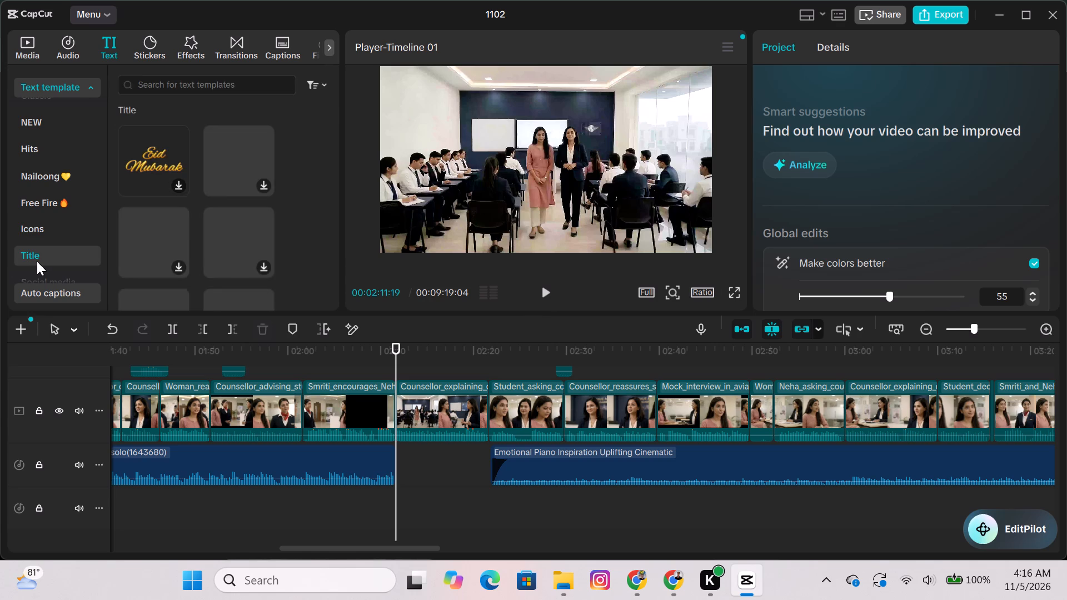
scroll(208, 237, down, 1)
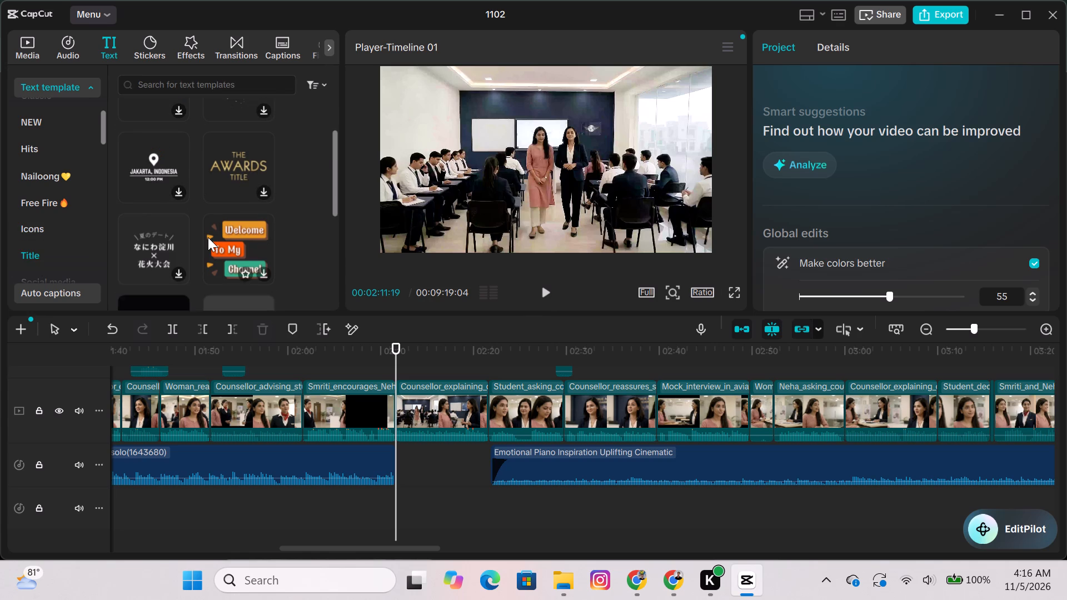
scroll(208, 237, down, 2)
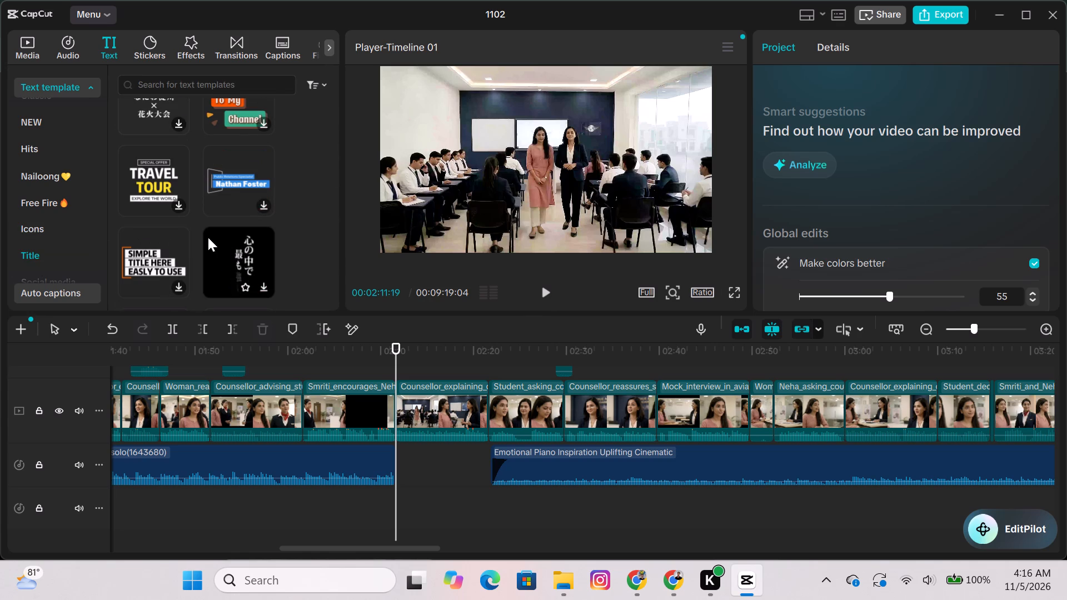
scroll(208, 237, down, 2)
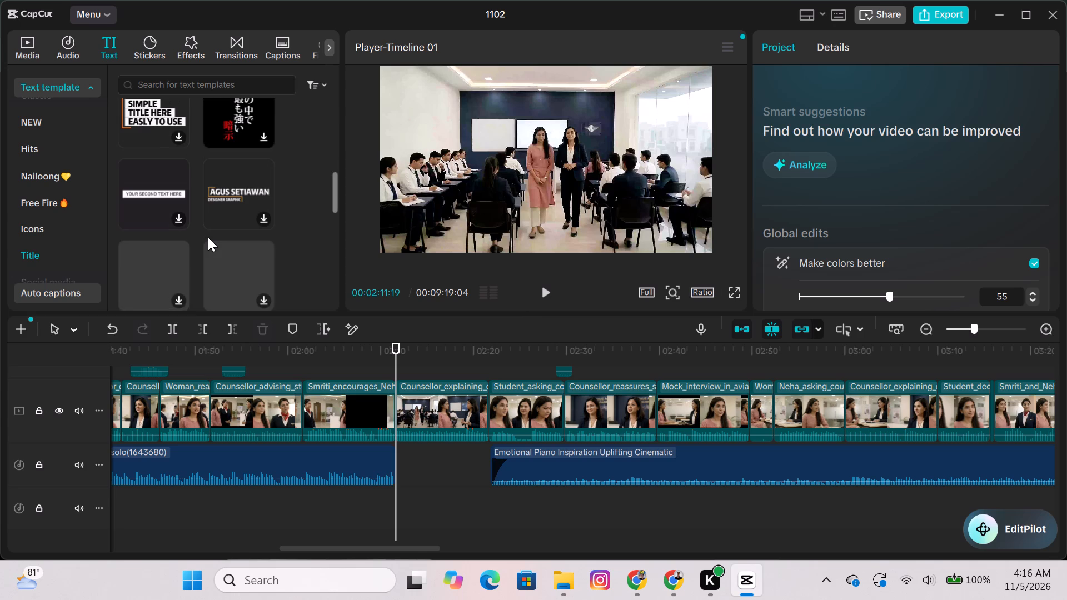
scroll(208, 237, down, 2)
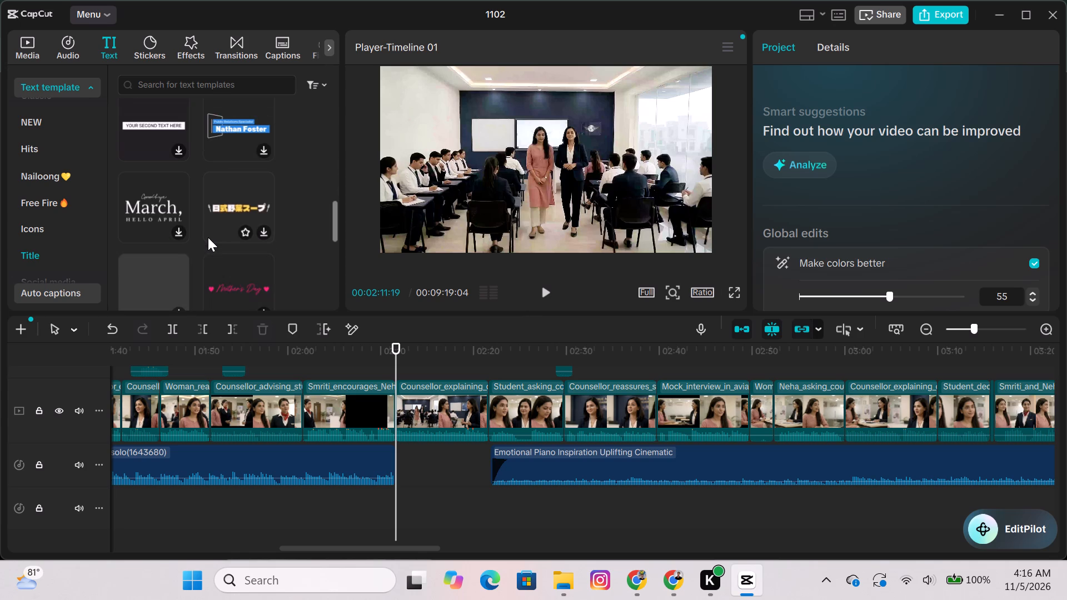
scroll(208, 237, down, 2)
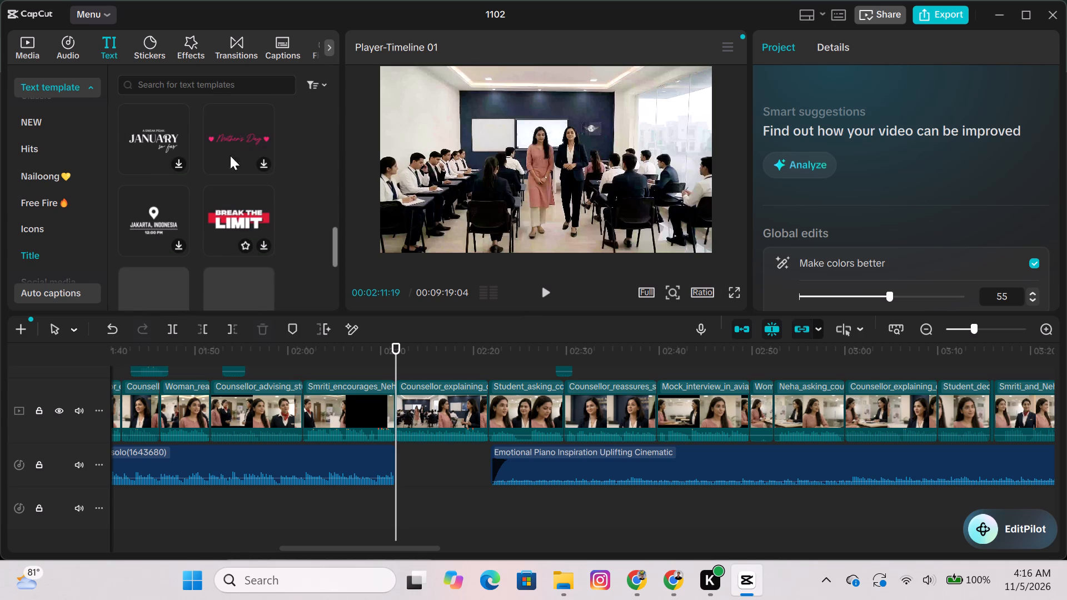
Search the text templates for GLASS and add the Efek Glossy template to the timeline around the playhead, above the classroom clips.
click(228, 81)
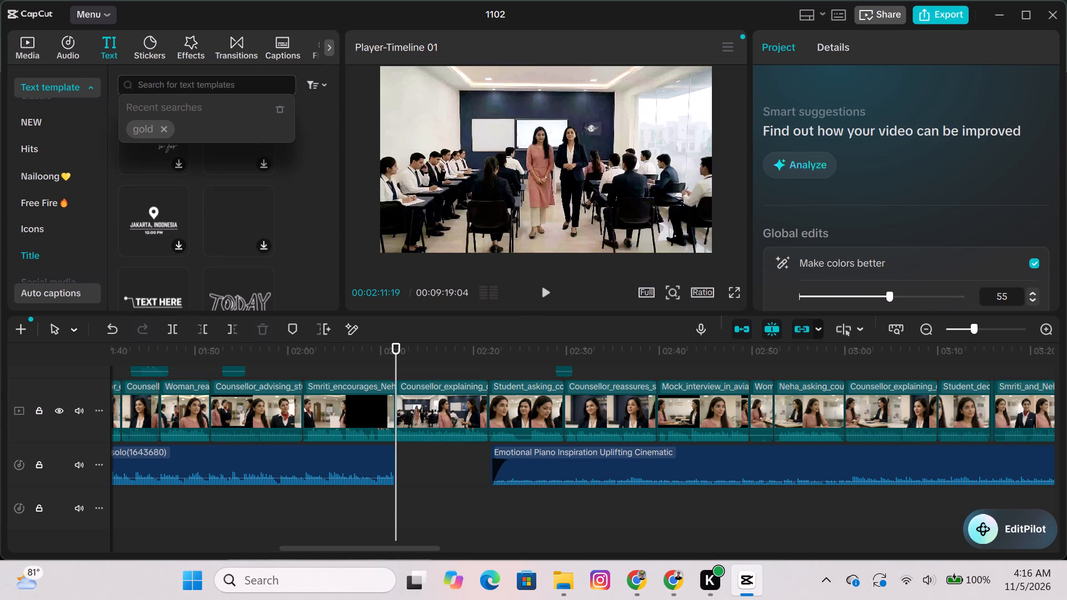
text(GLASS)
key(space)
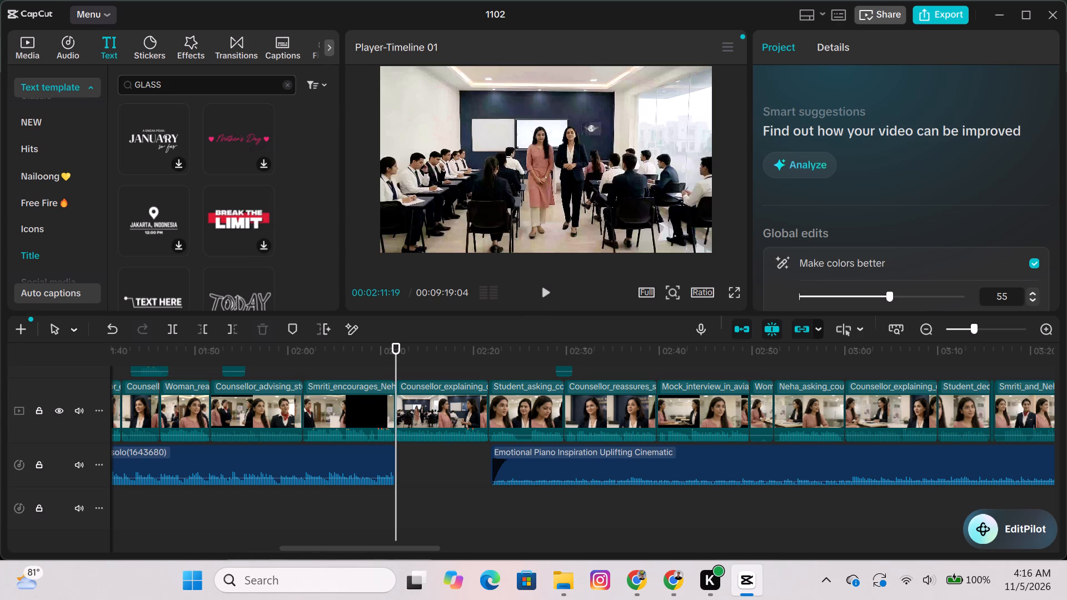
key(Return)
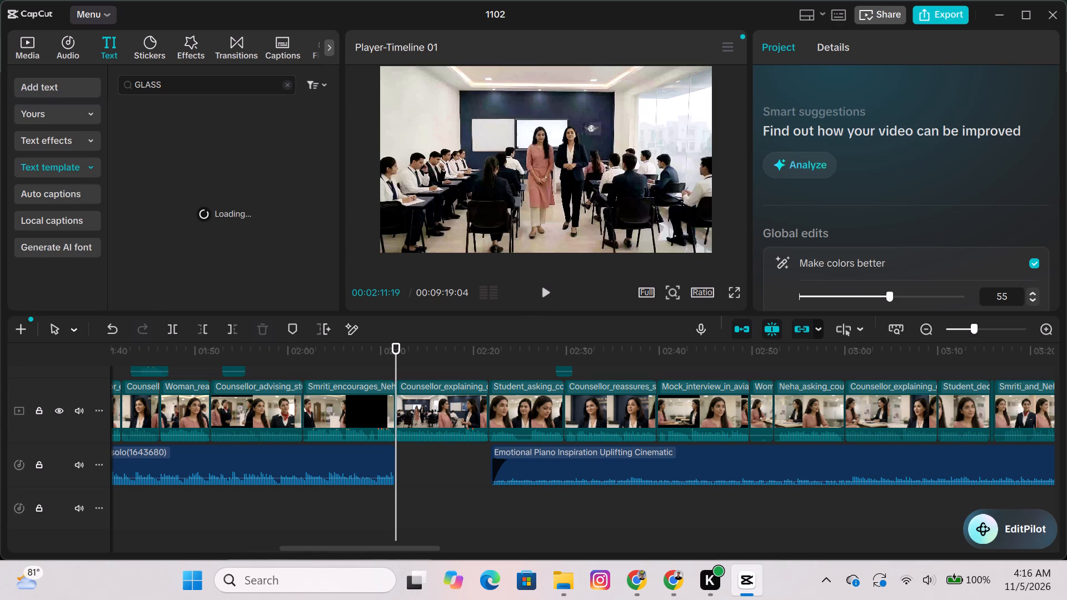
click(167, 133)
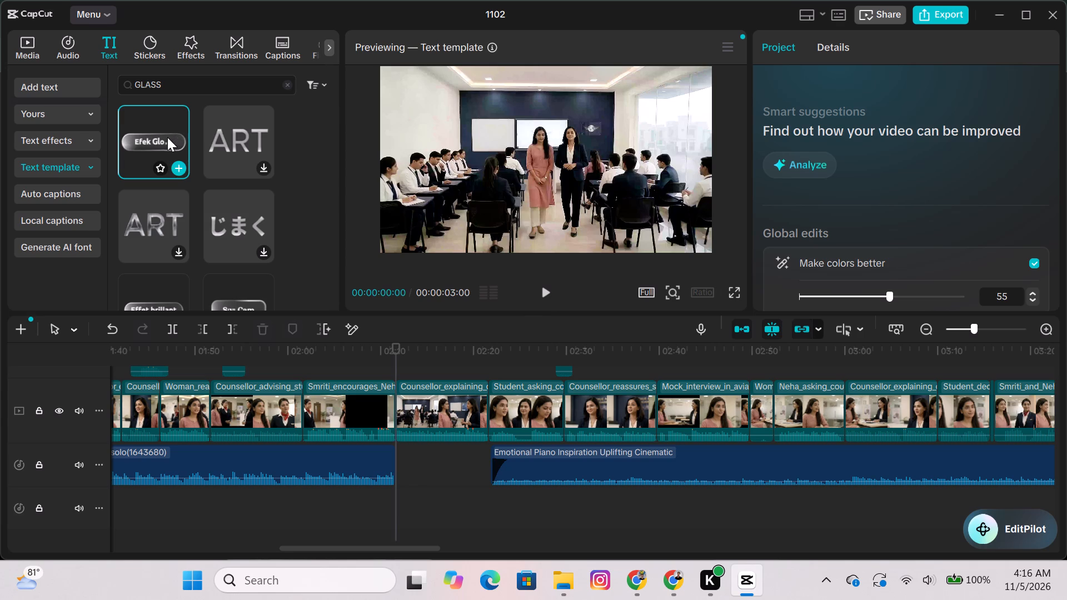
drag(167, 136, 510, 269)
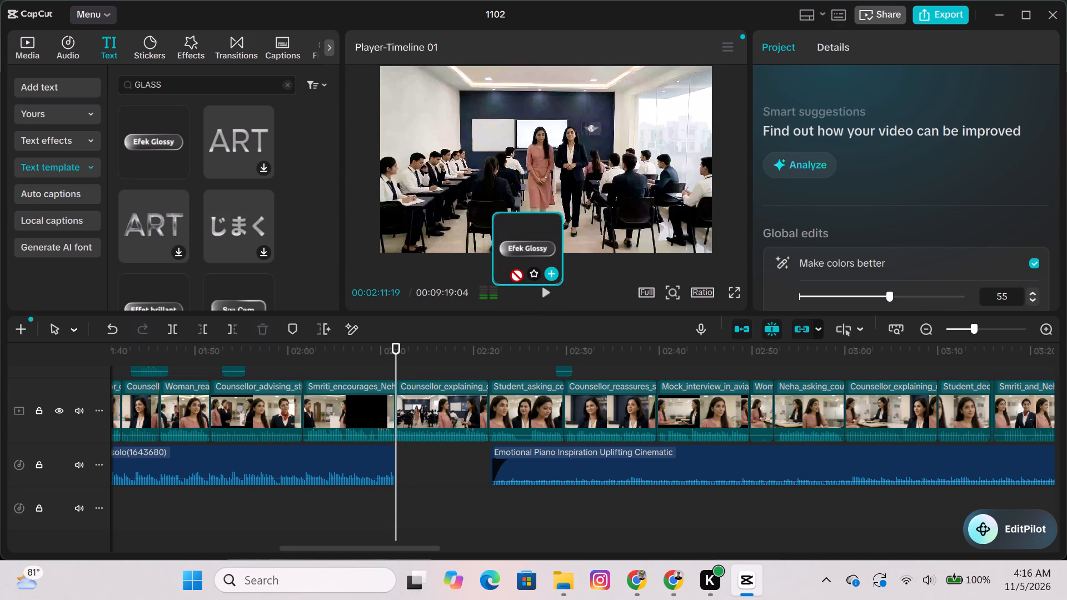
drag(510, 269, 384, 372)
scroll(425, 409, up, 2)
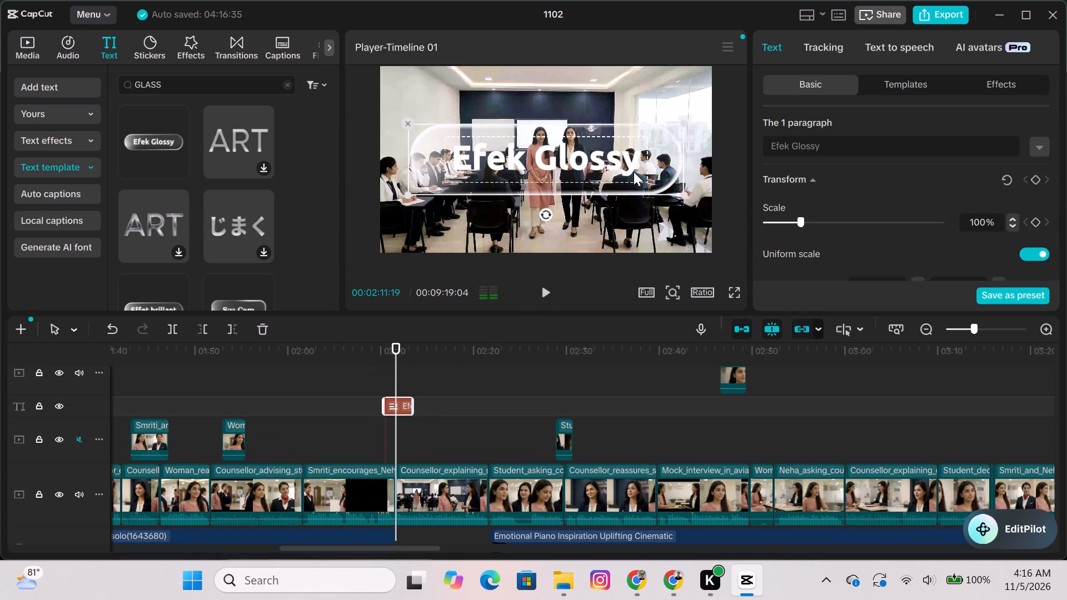
Shrink the Efek Glossy title to 23% scale and place it in the lower-left corner of the video frame.
drag(687, 192, 589, 177)
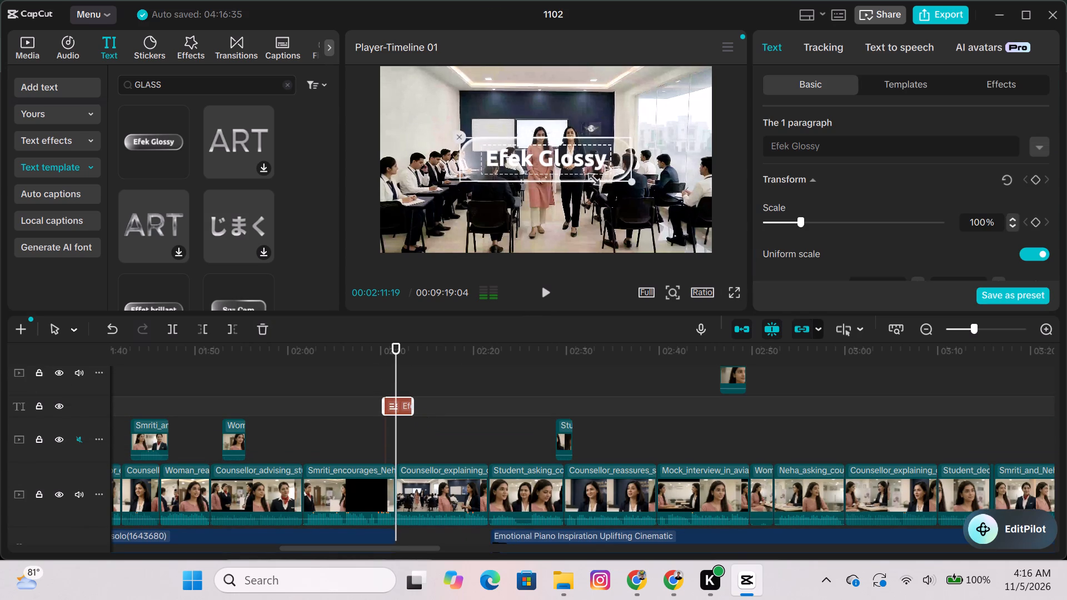
drag(589, 177, 516, 146)
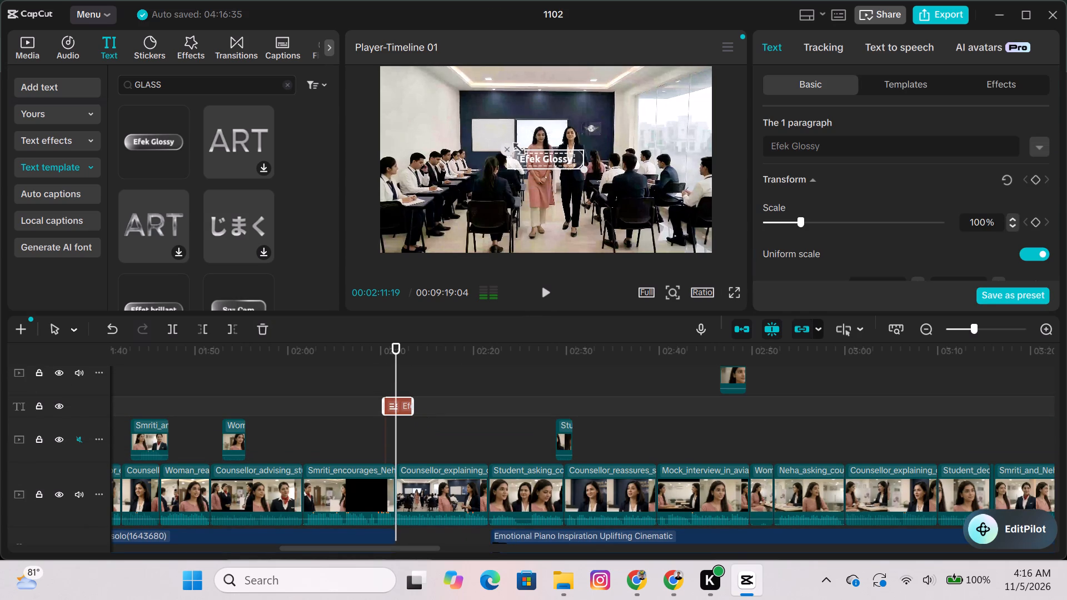
drag(516, 146, 507, 139)
drag(531, 161, 418, 192)
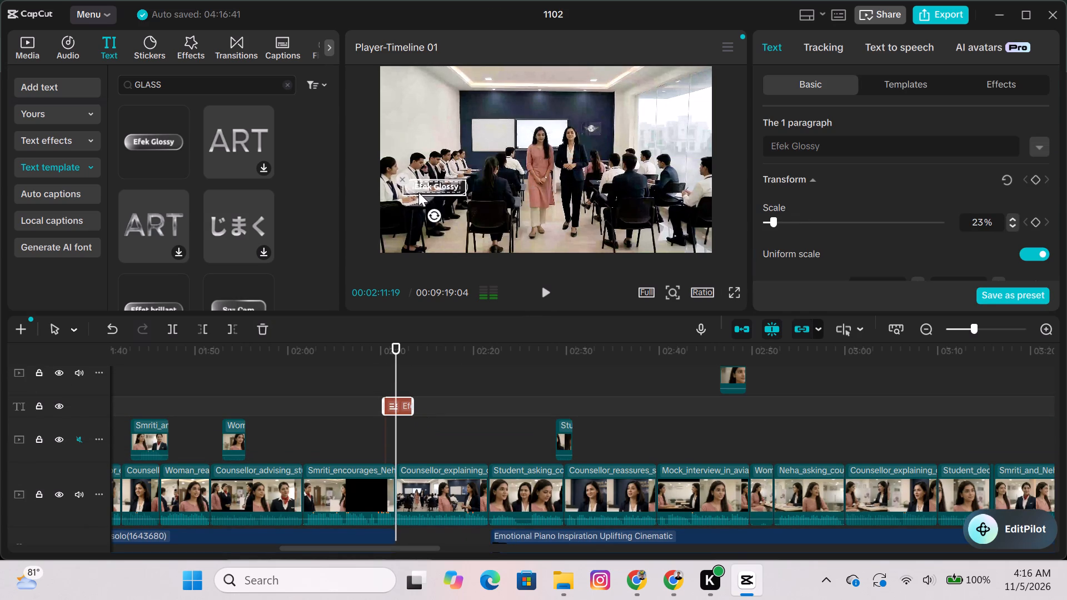
drag(418, 192, 407, 218)
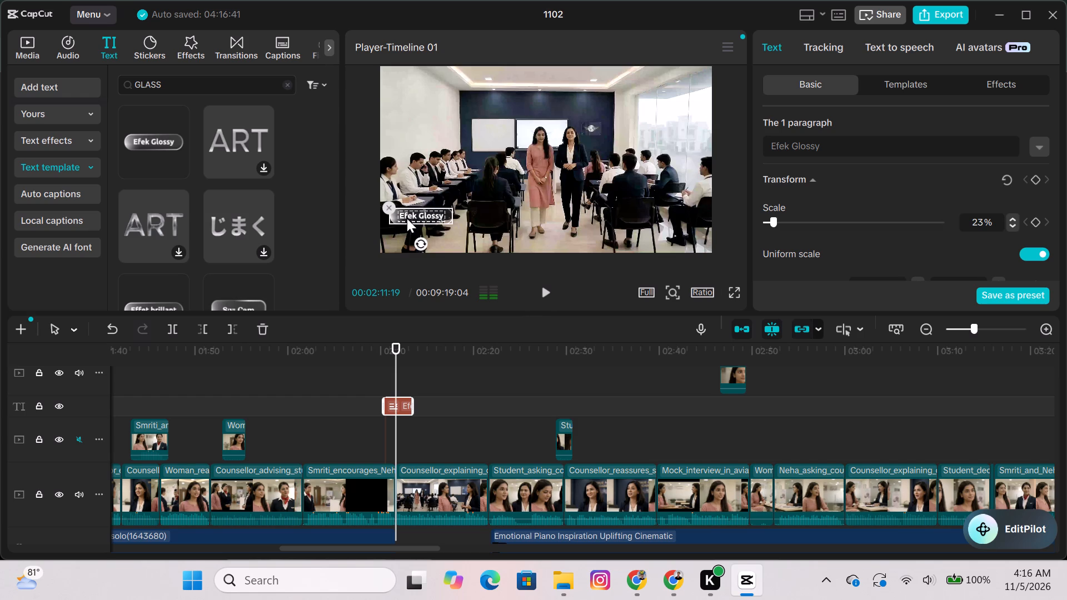
Play the video from about 00:02:09 to check how the Efek Glossy title comes in over the classroom scene.
click(375, 382)
click(556, 293)
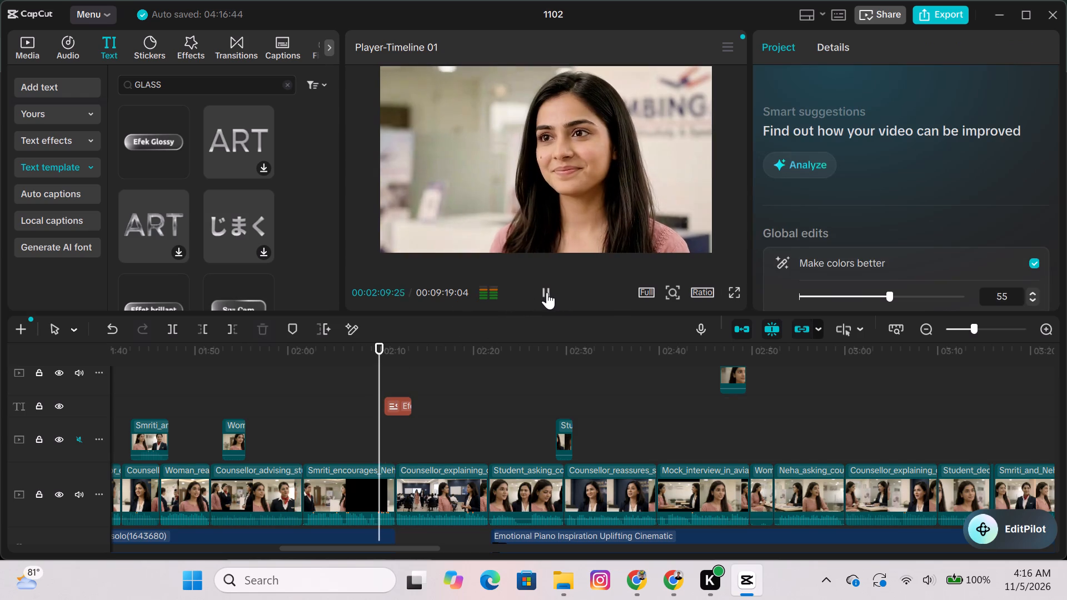
click(547, 292)
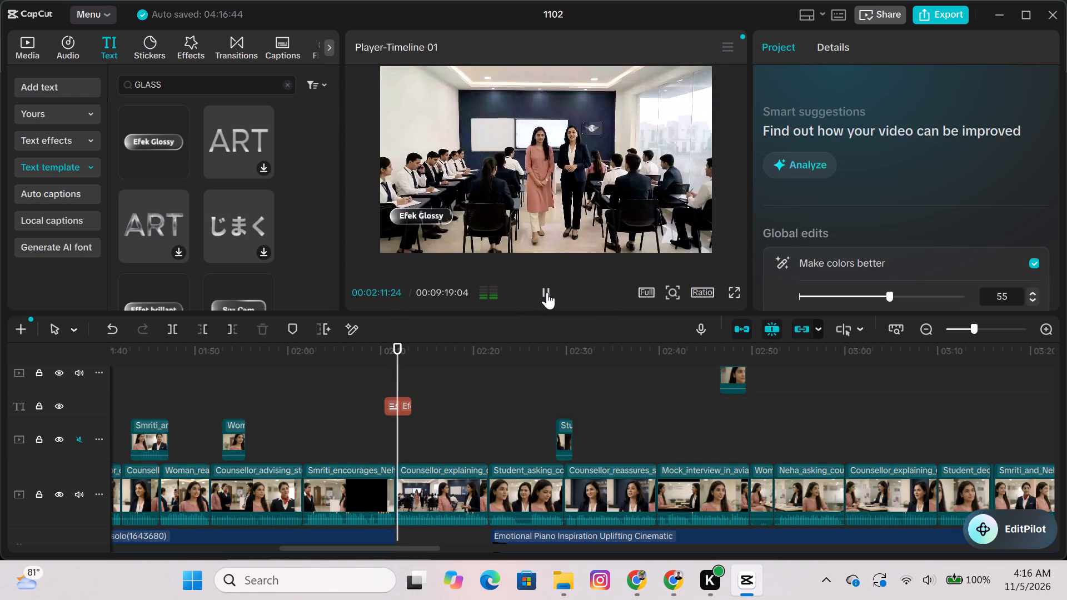
click(547, 292)
click(547, 292)
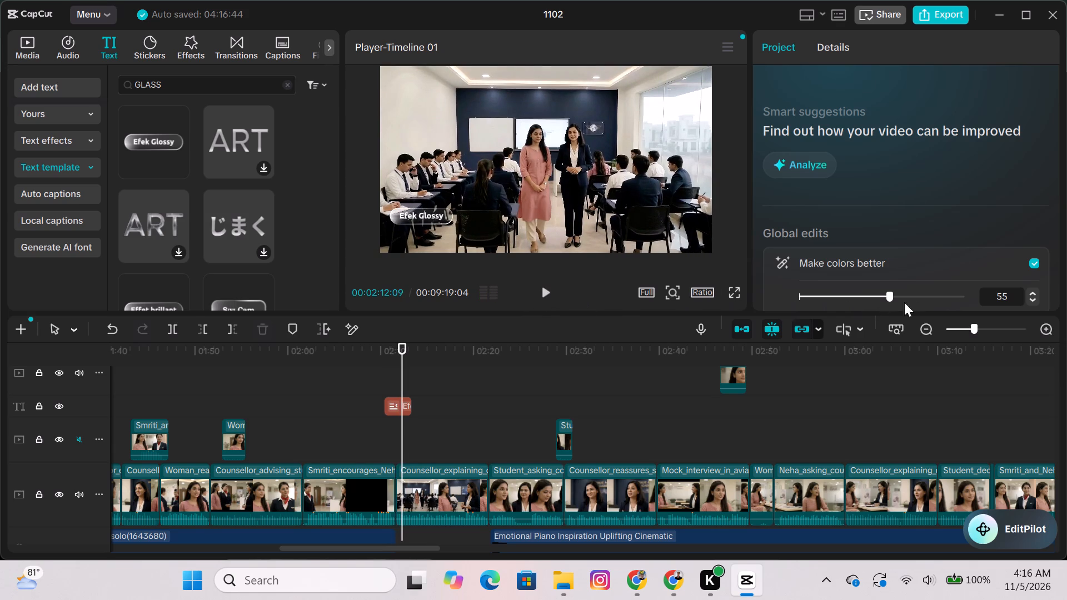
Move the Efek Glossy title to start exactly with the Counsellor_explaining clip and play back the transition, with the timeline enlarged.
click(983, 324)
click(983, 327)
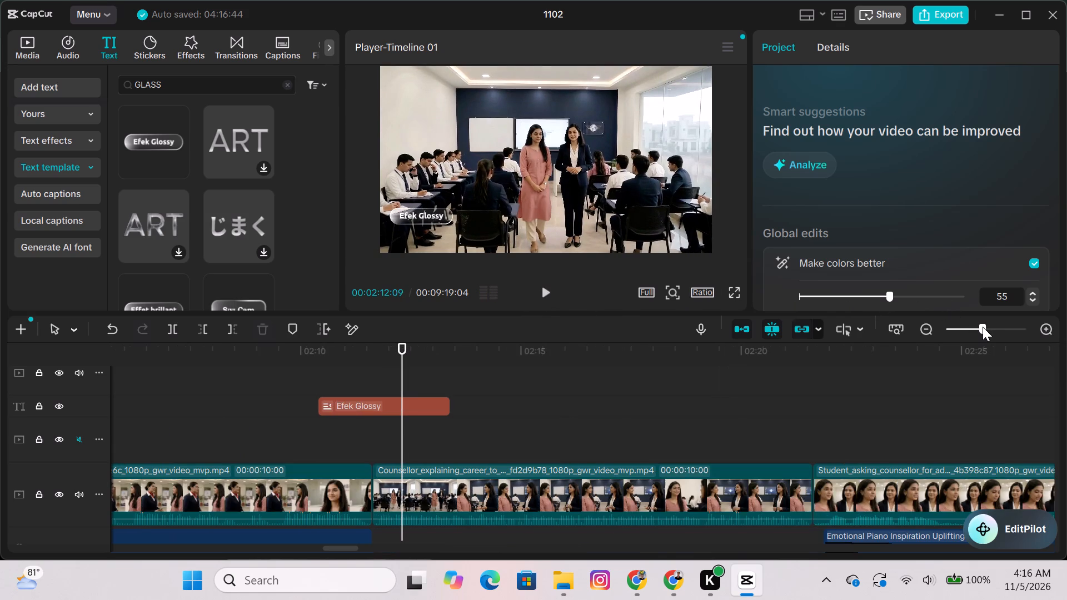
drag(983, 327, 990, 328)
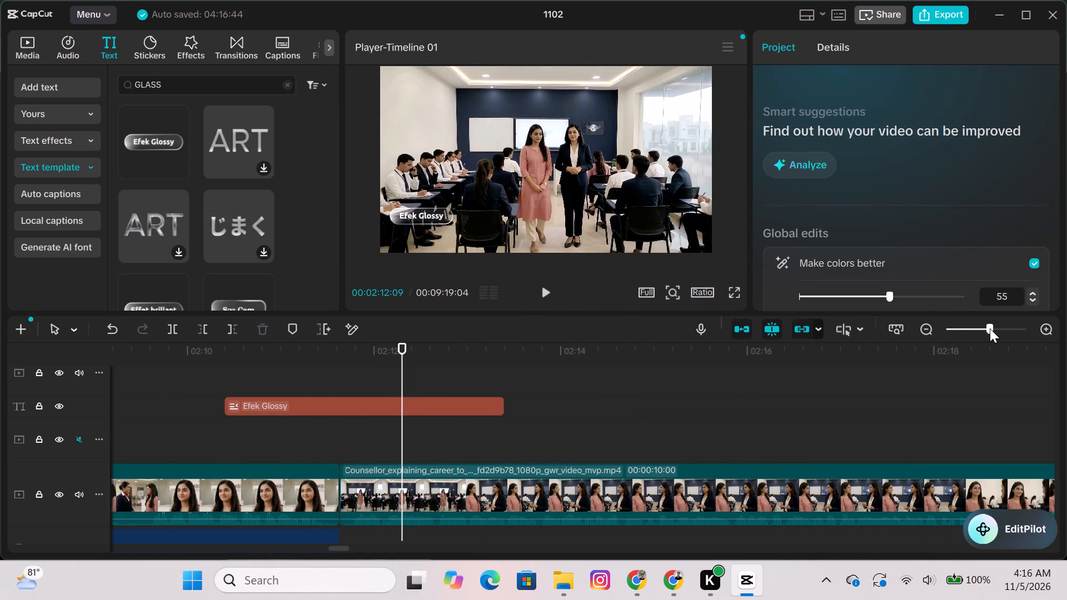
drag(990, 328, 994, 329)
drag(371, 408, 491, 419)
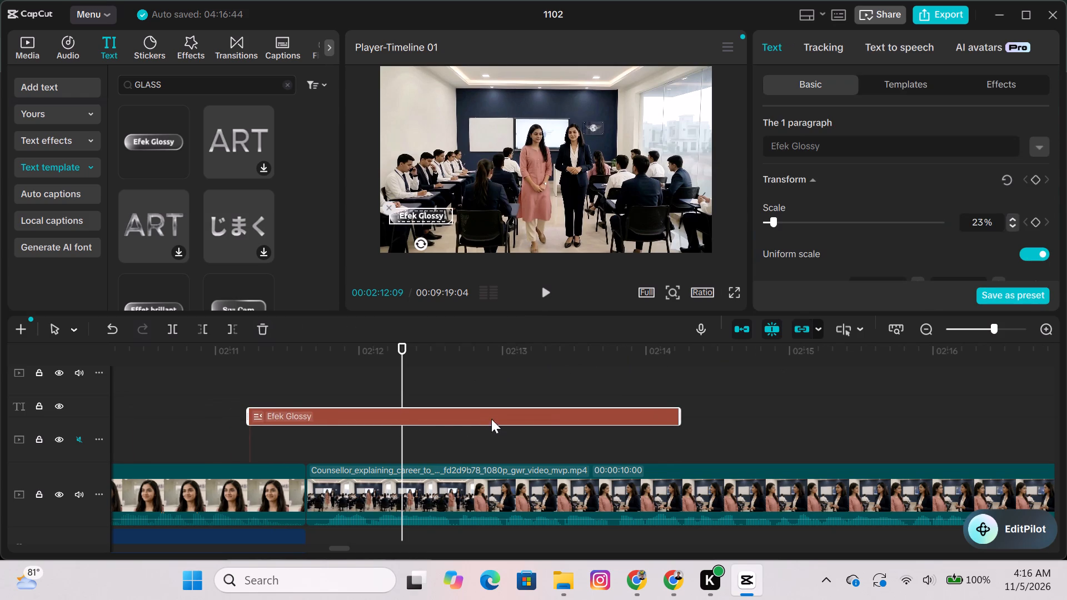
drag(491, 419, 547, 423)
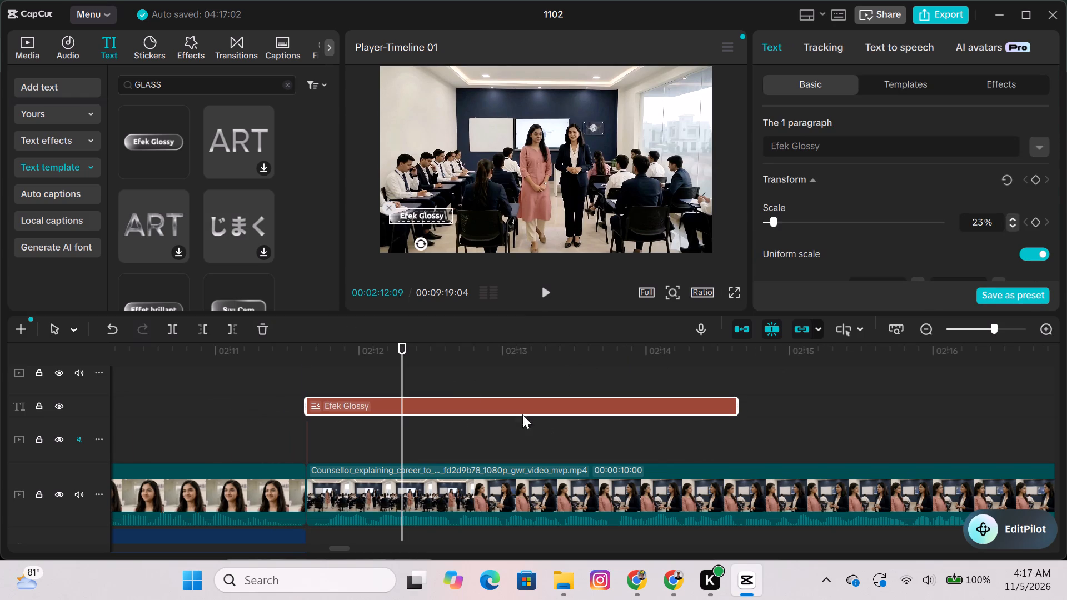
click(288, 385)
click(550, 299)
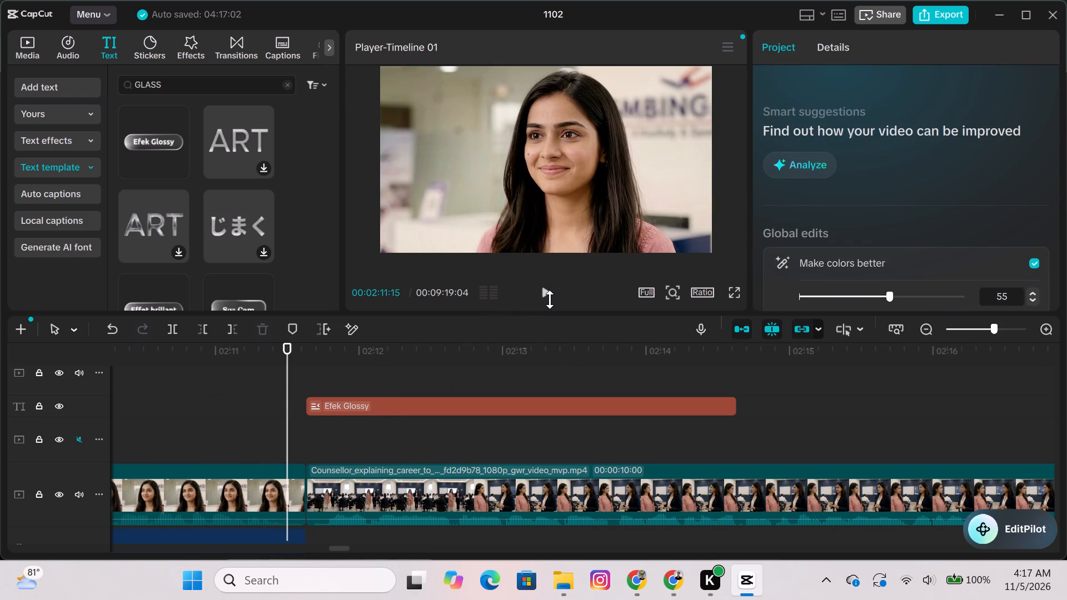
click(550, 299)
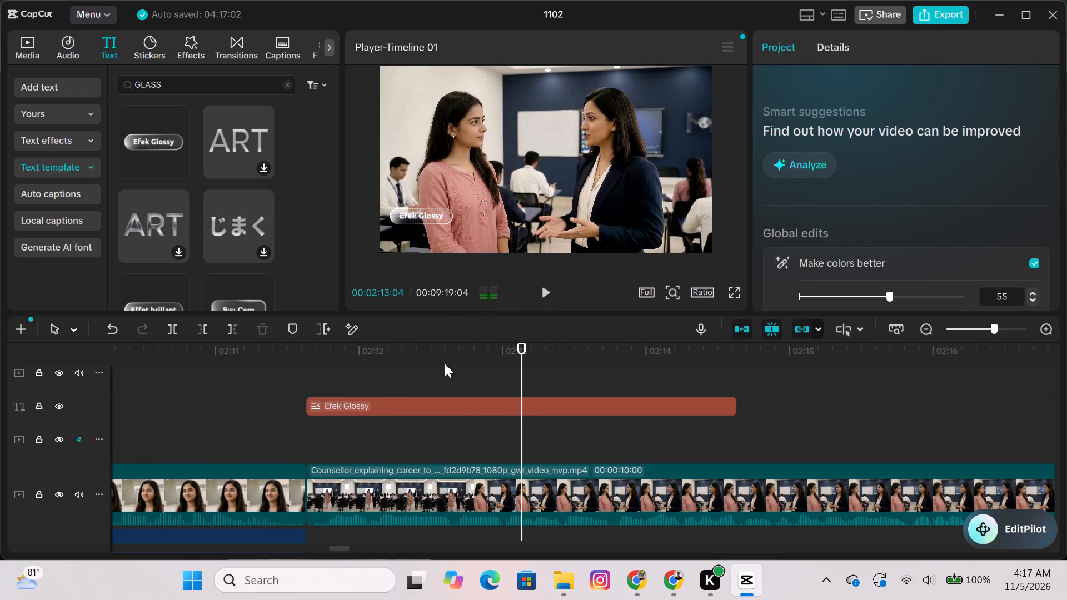
Shift the Efek Glossy title along the timeline to start at about 00:02:12:05, and play it back from just before.
drag(400, 406, 468, 408)
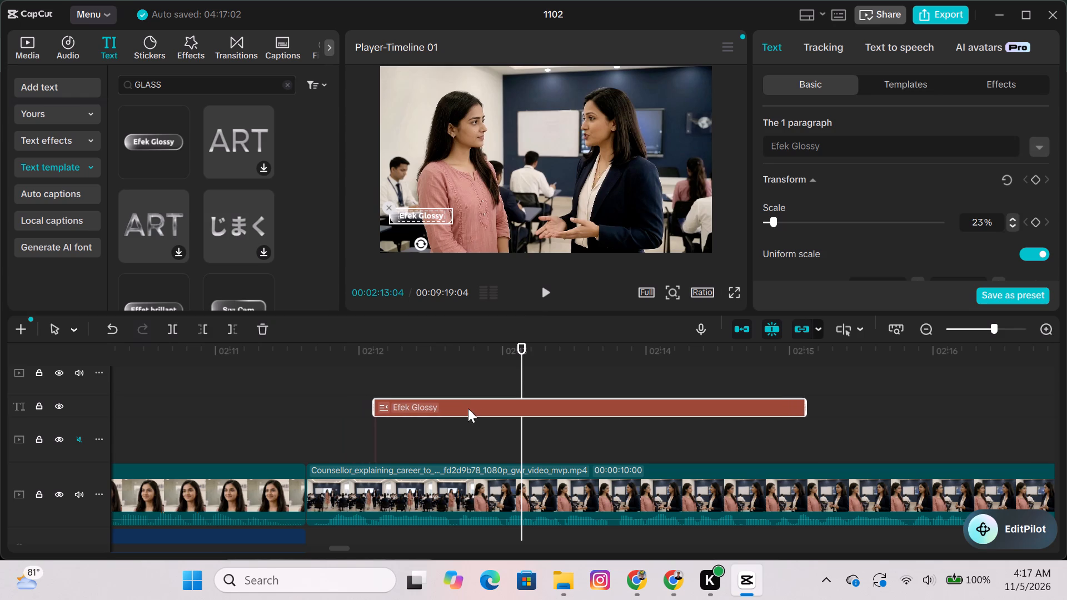
drag(468, 408, 476, 408)
click(341, 387)
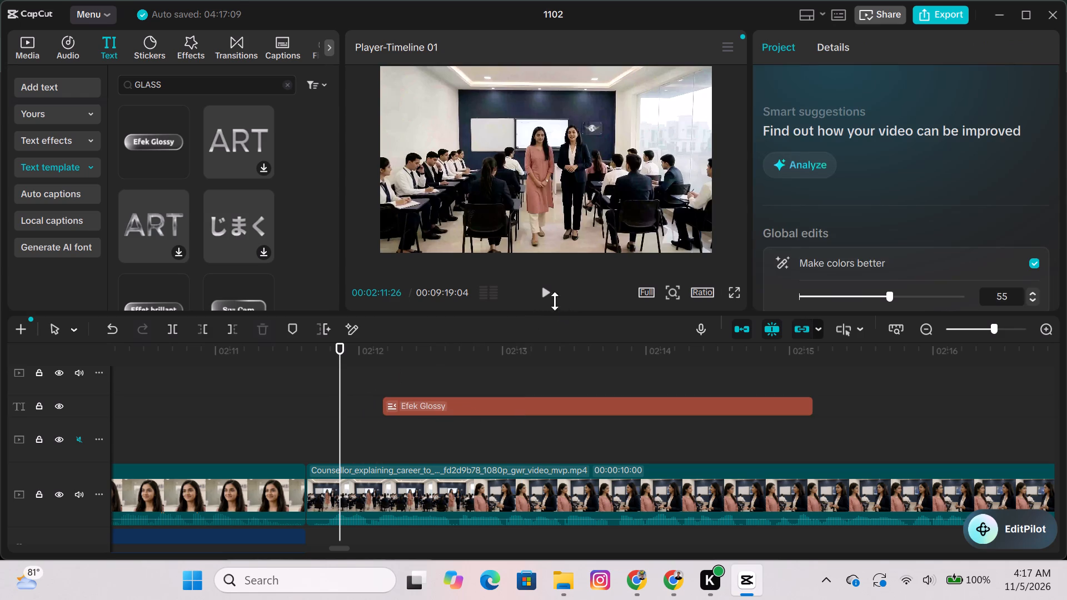
click(549, 296)
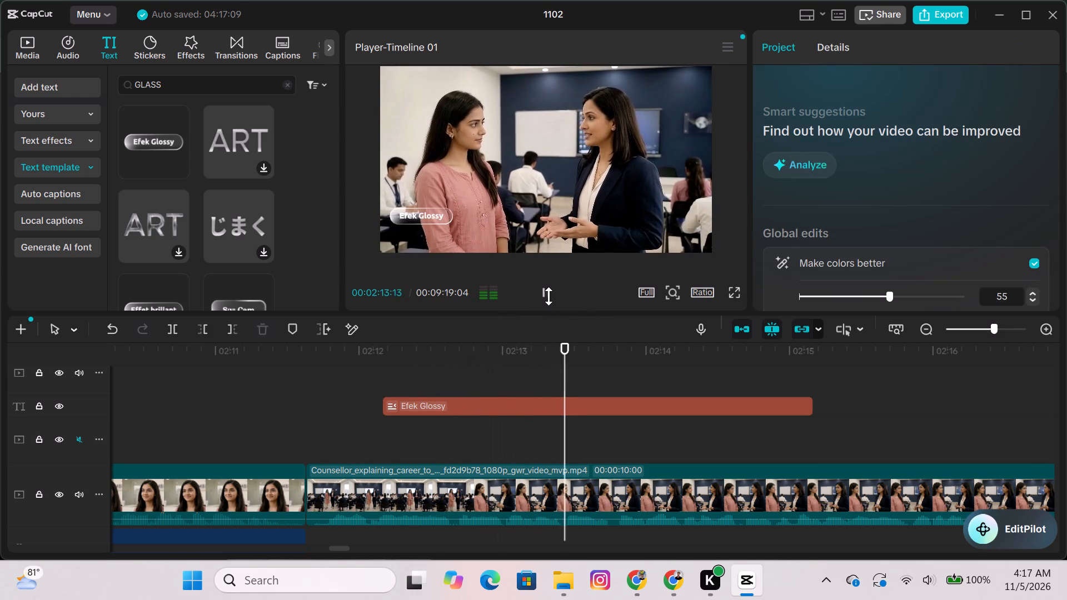
click(549, 296)
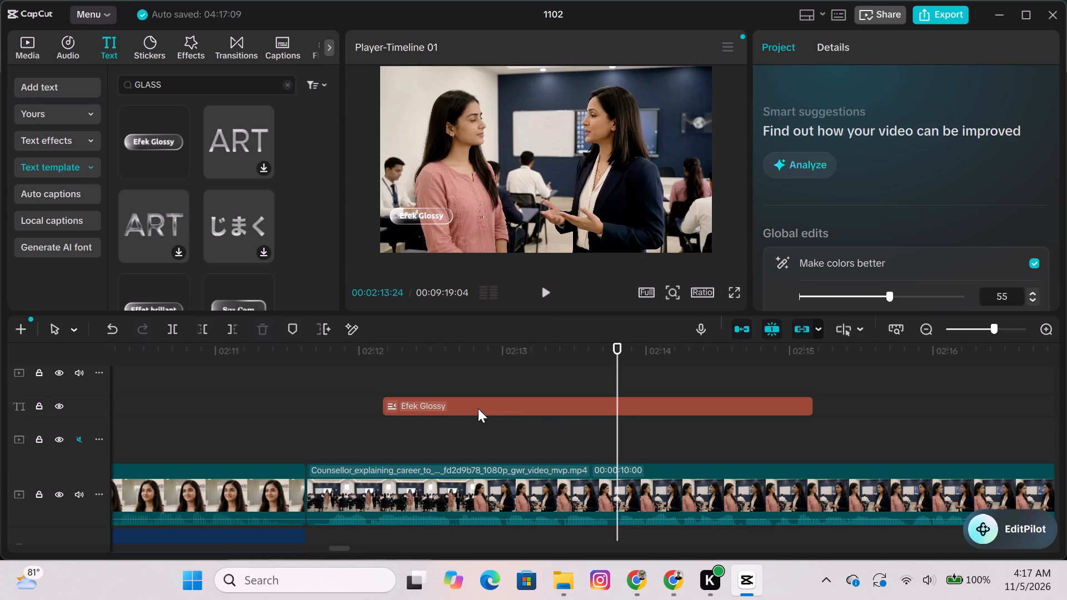
Replace the Efek Glossy title's text with COMMUNICATION SKILLS, with each word on its own line.
click(662, 408)
click(841, 134)
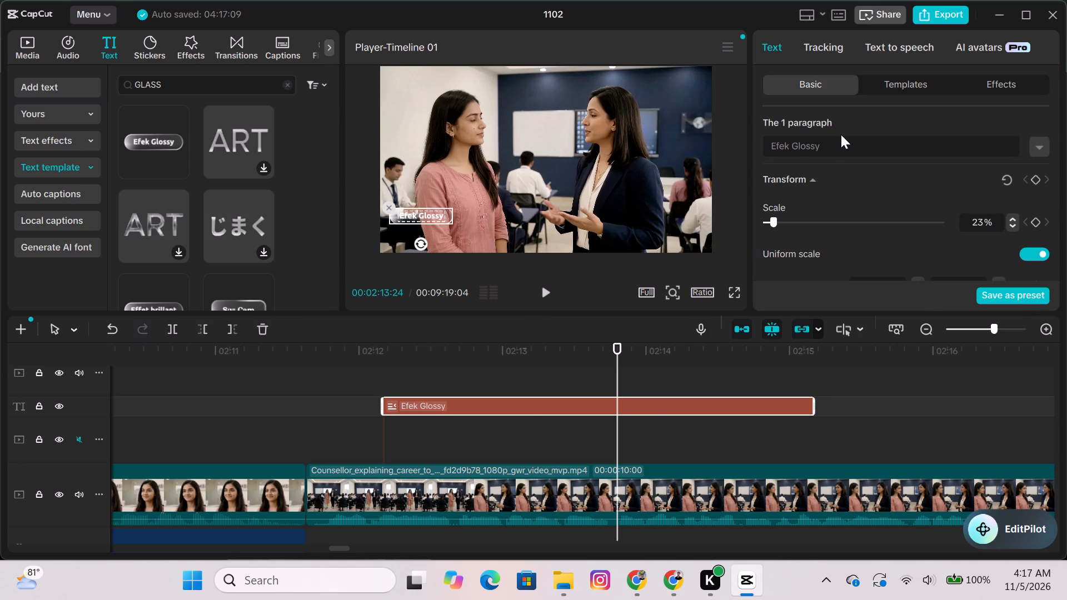
click(841, 142)
key(BackSpace)
key(BackSpace)
key(BackSpace)
key(BackSpace)
key(BackSpace)
key(BackSpace)
key(BackSpace)
key(BackSpace)
key(BackSpace)
key(BackSpace)
key(BackSpace)
key(BackSpace)
key(BackSpace)
key(BackSpace)
key(BackSpace)
key(BackSpace)
key(BackSpace)
key(BackSpace)
key(BackSpace)
key(BackSpace)
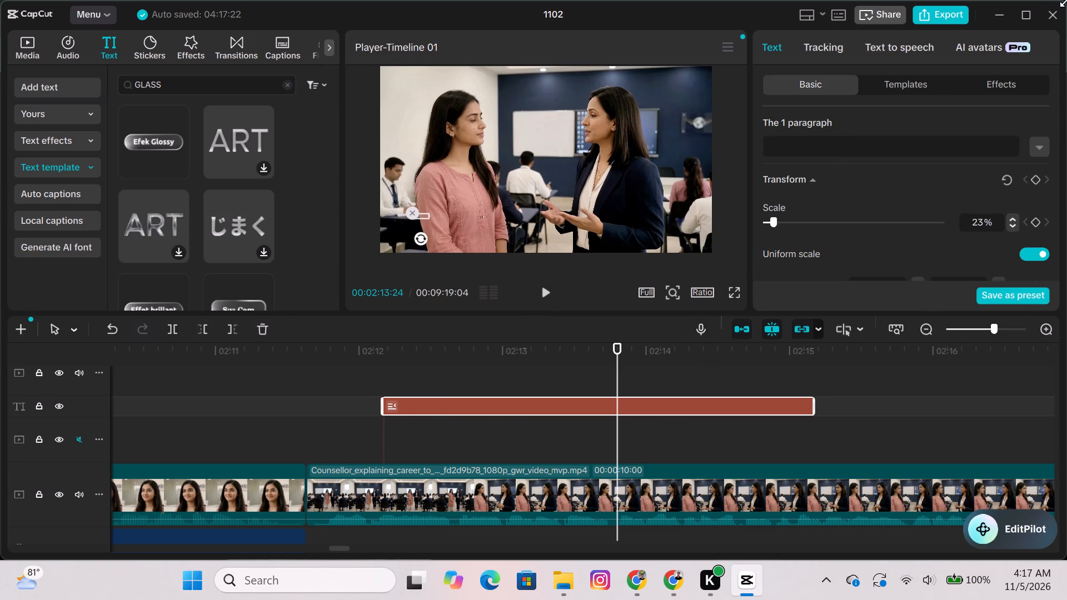
key(c)
key(o)
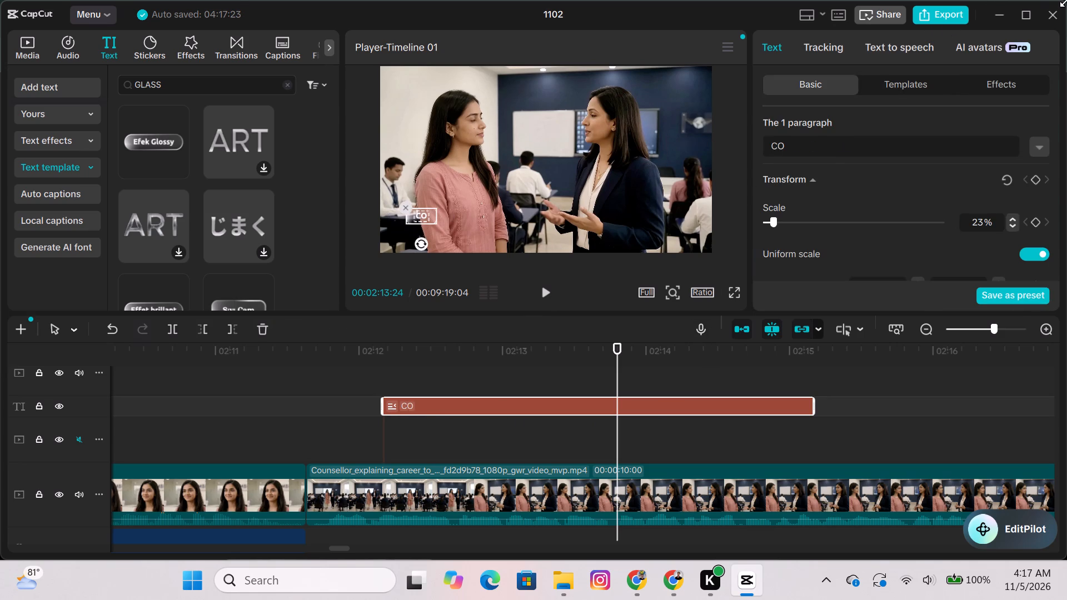
text(MMUM)
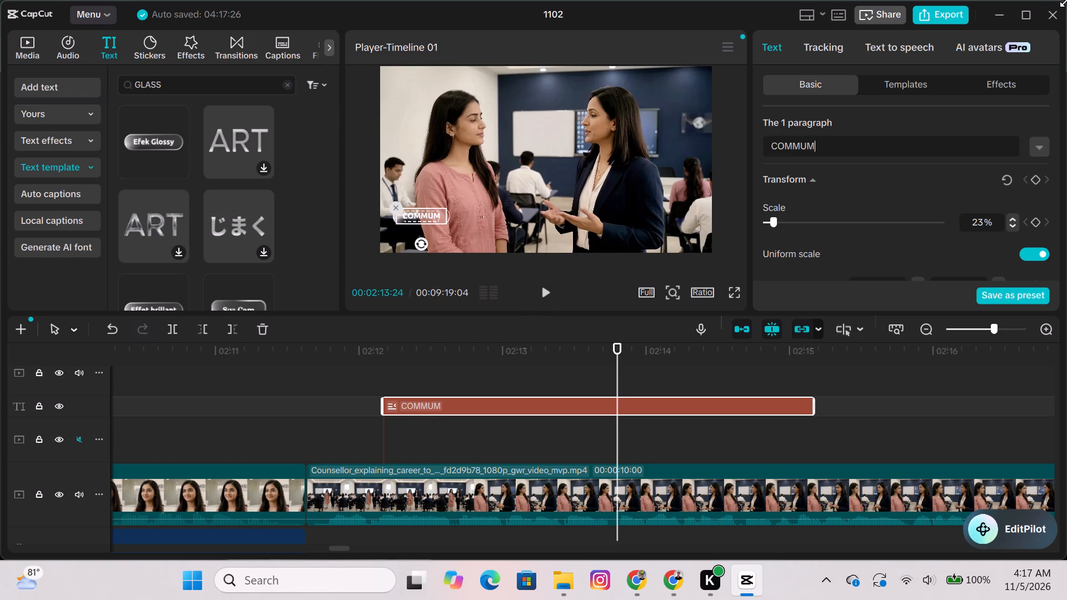
key(BackSpace)
text(NI)
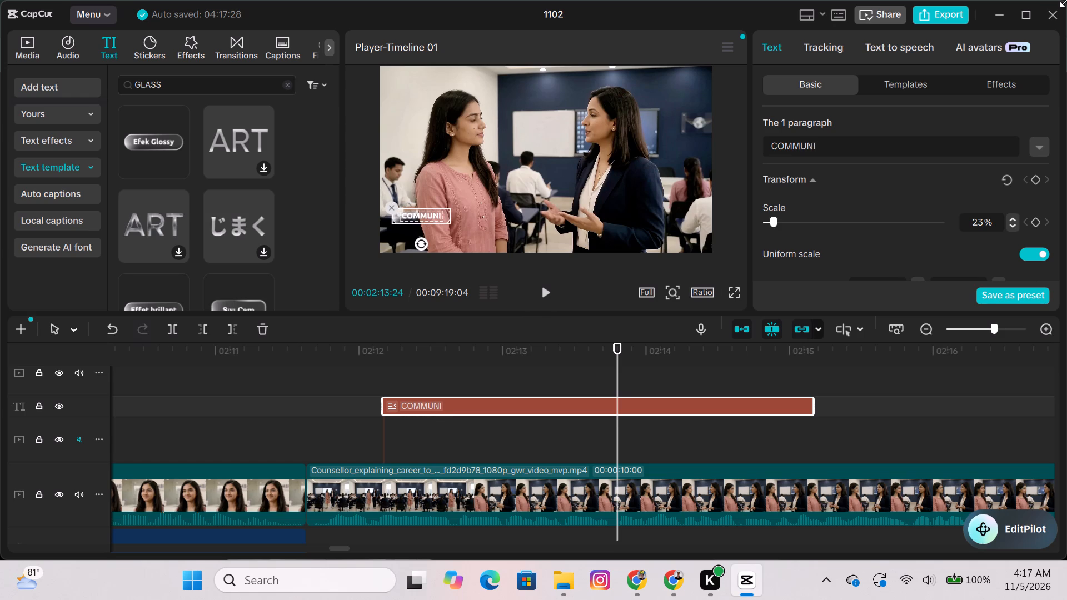
text(CAT)
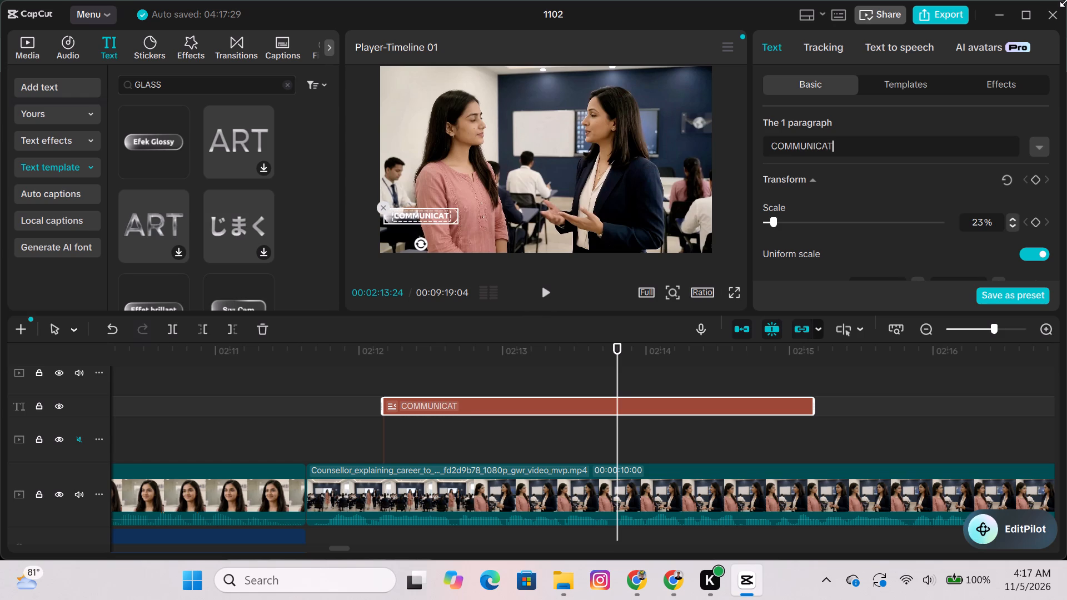
text(ION SK)
key(BackSpace)
key(BackSpace)
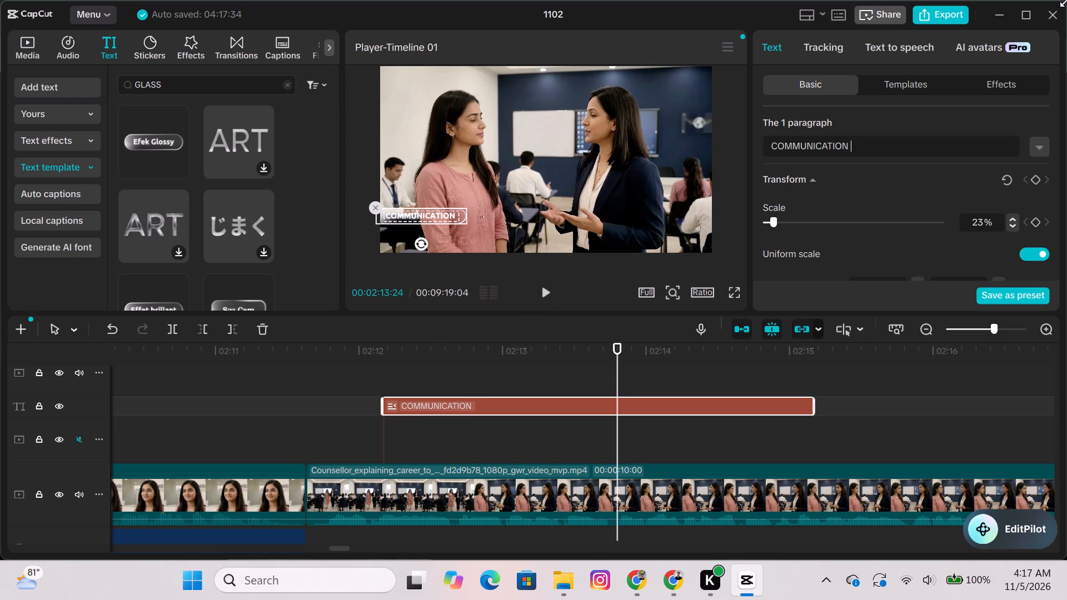
key(Return)
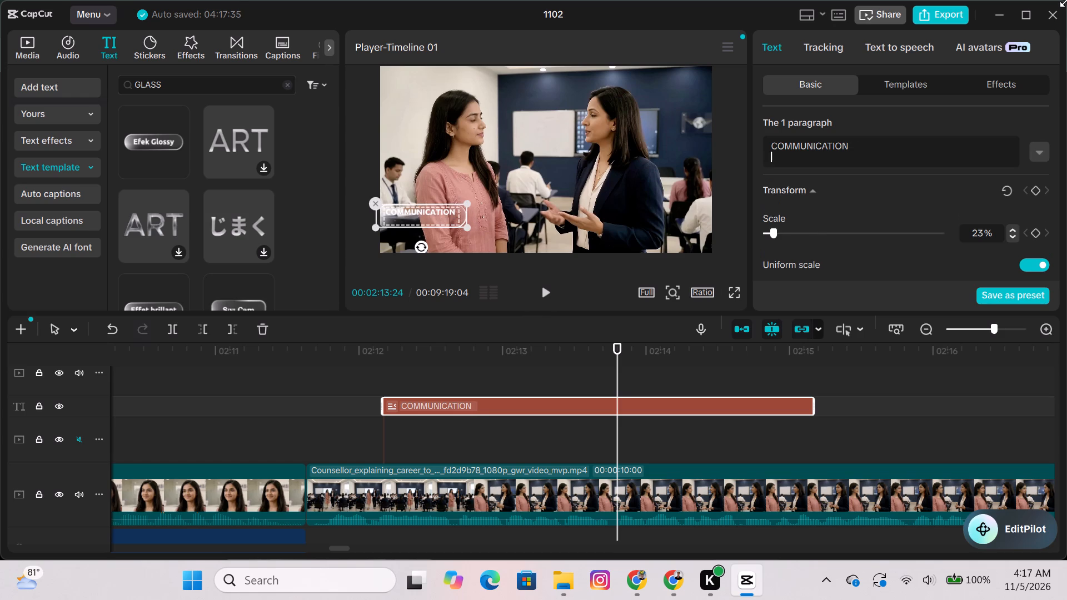
text(SKILLS)
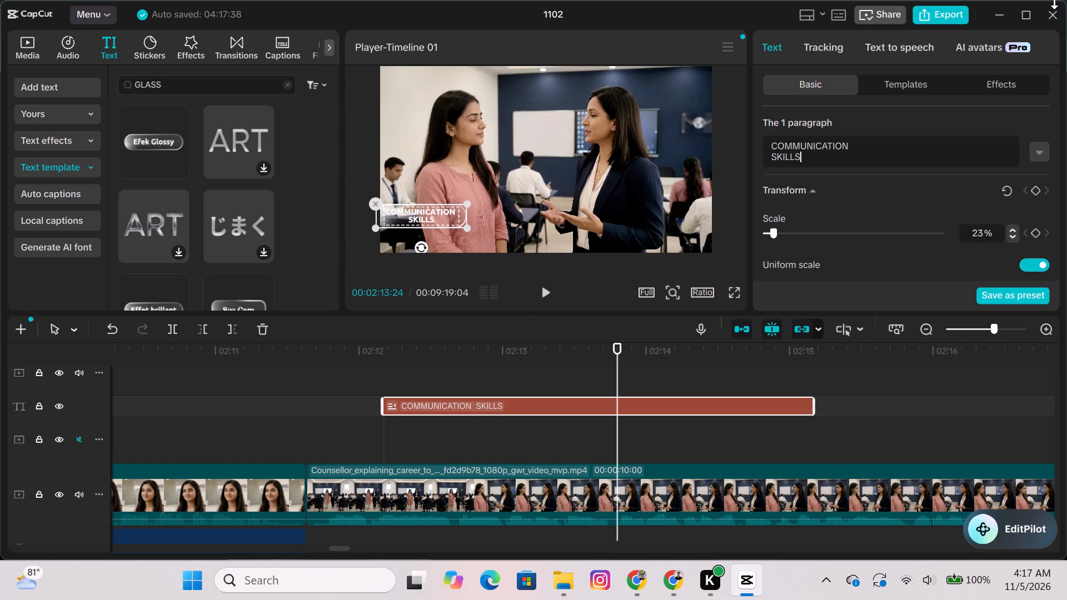
Copy the COMMUNICATION SKILLS title and paste the duplicate at 00:02:15:14, after the original.
click(856, 382)
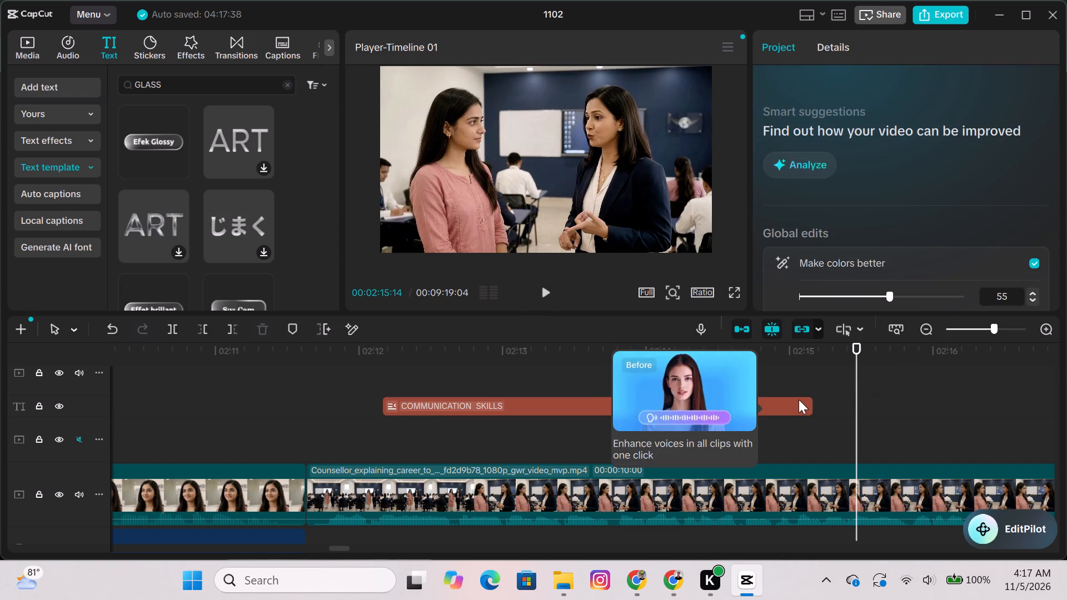
click(769, 402)
right_click(769, 402)
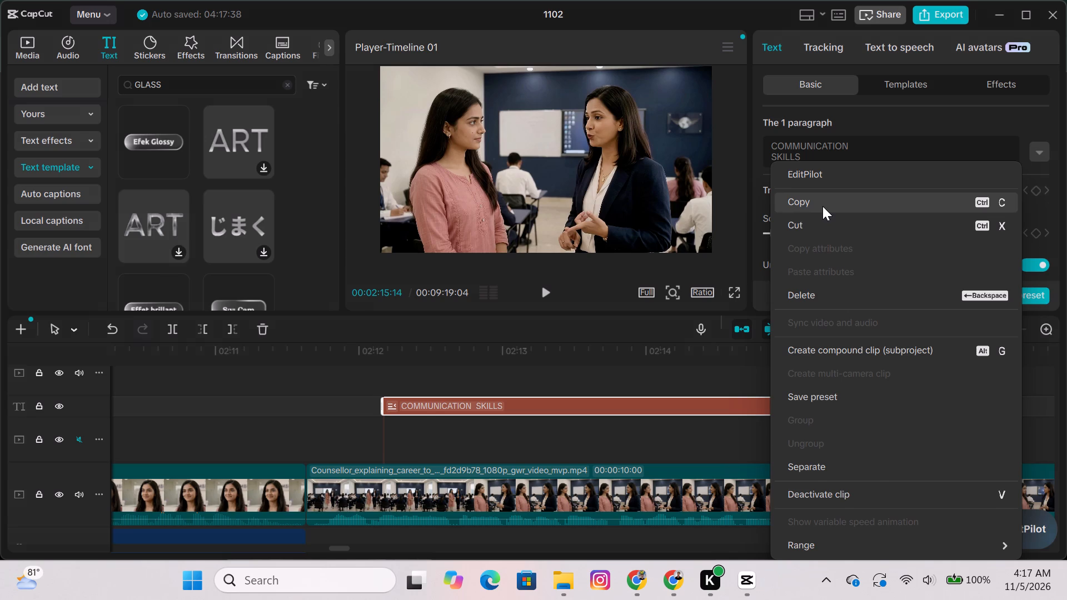
right_click(747, 386)
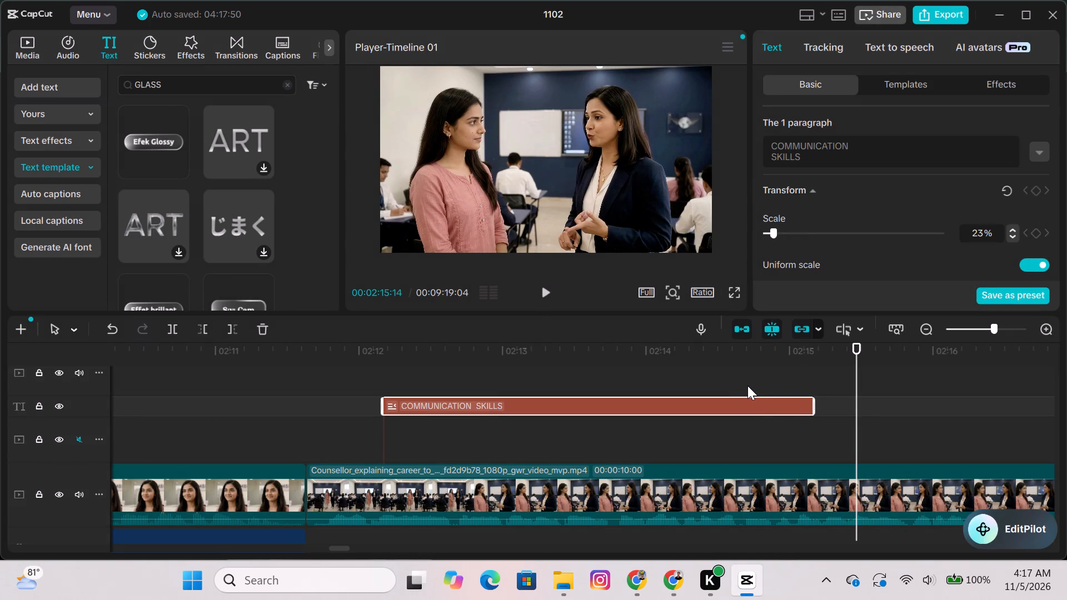
click(777, 473)
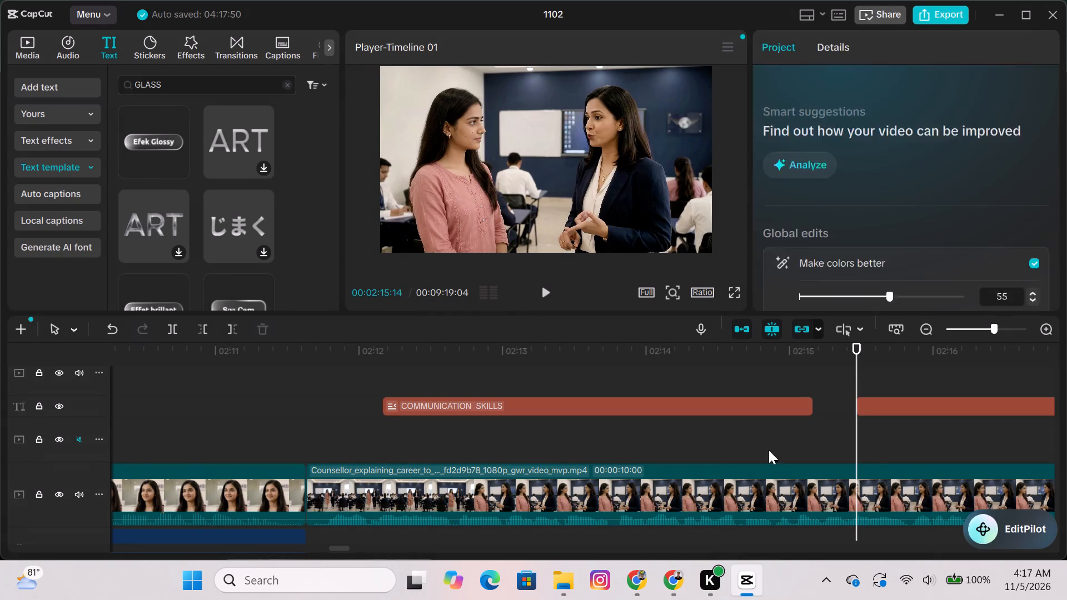
Move the duplicate title to a new text track above the others, starting at about 00:02:14:09 so it overlaps the original.
drag(921, 407, 760, 384)
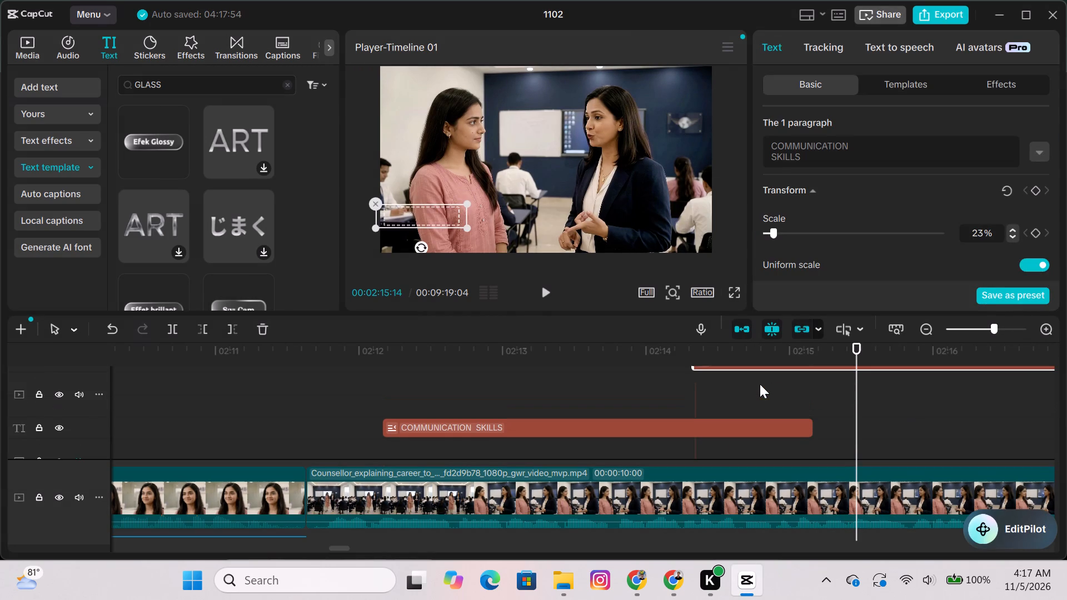
scroll(754, 399, up, 1)
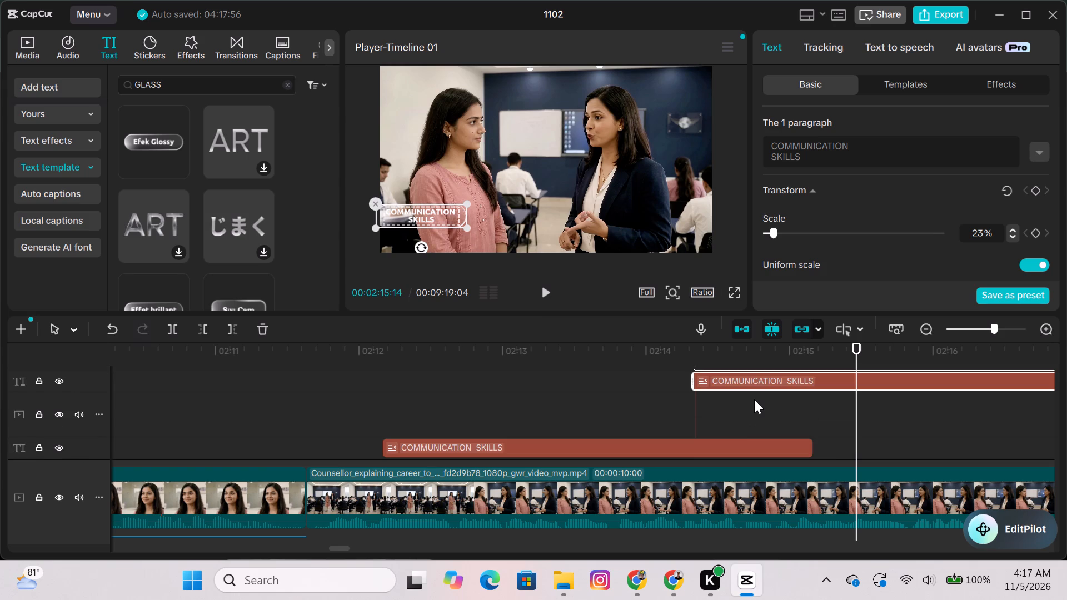
drag(752, 376, 744, 388)
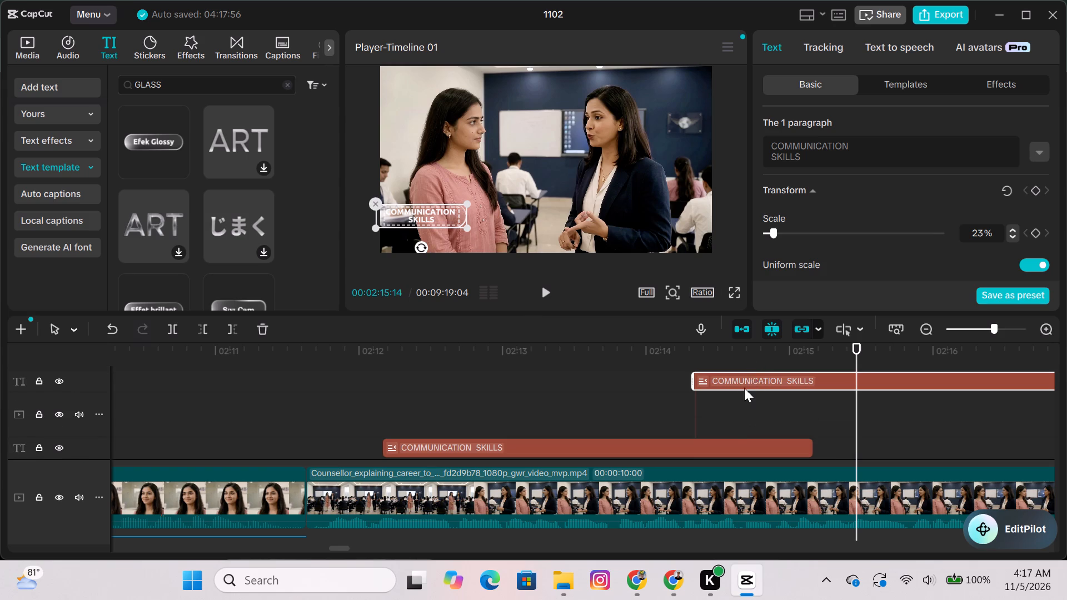
drag(744, 388, 746, 426)
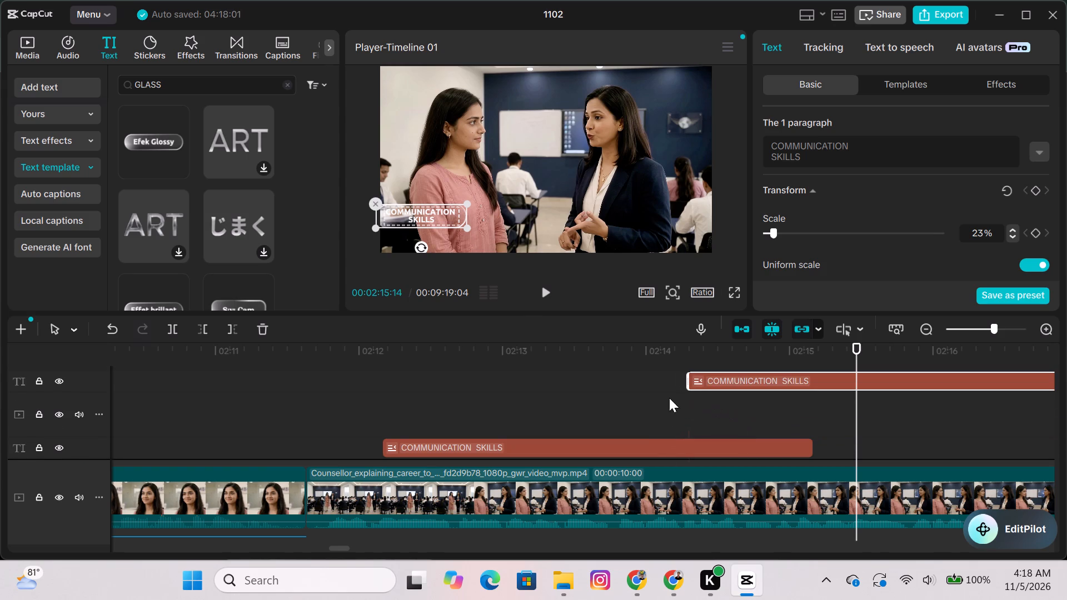
Play back the overlapping titles and move the duplicate COMMUNICATION SKILLS title in the frame to sit just right of the original.
click(644, 398)
click(546, 291)
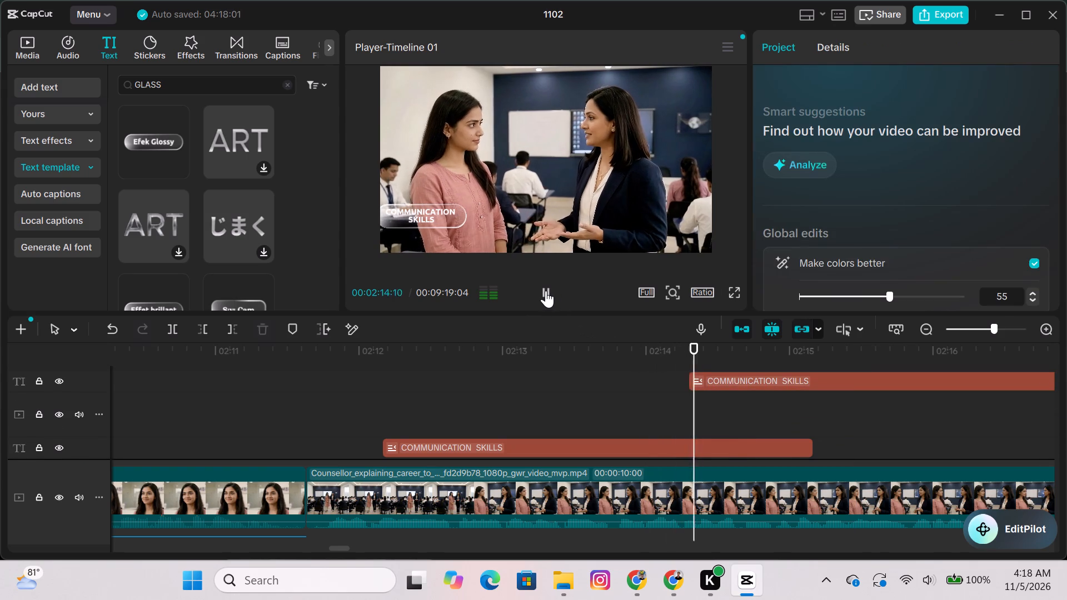
click(546, 291)
drag(426, 219, 520, 218)
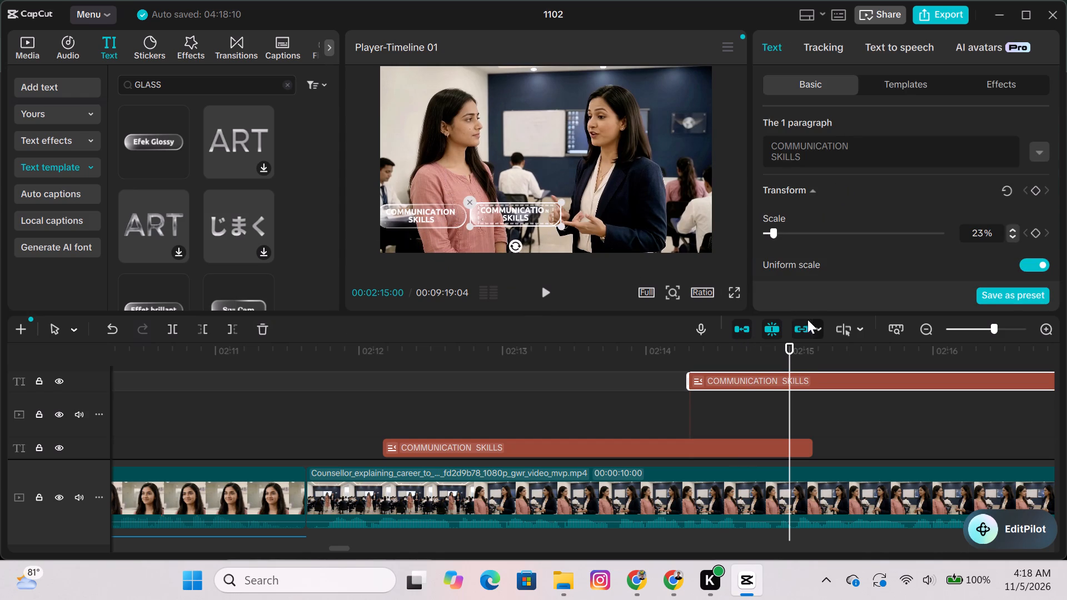
Replace the duplicate title's text with PERSONALITY on the first line and DEVELOPNMENT on the second.
drag(828, 157, 712, 93)
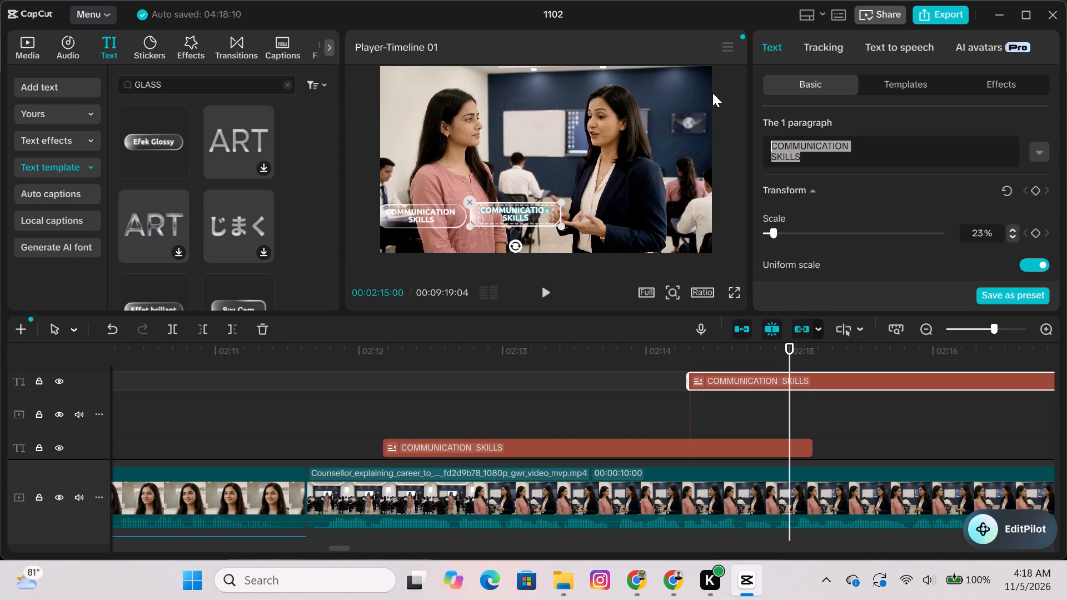
key(p)
text(ERSONA)
text(LITY)
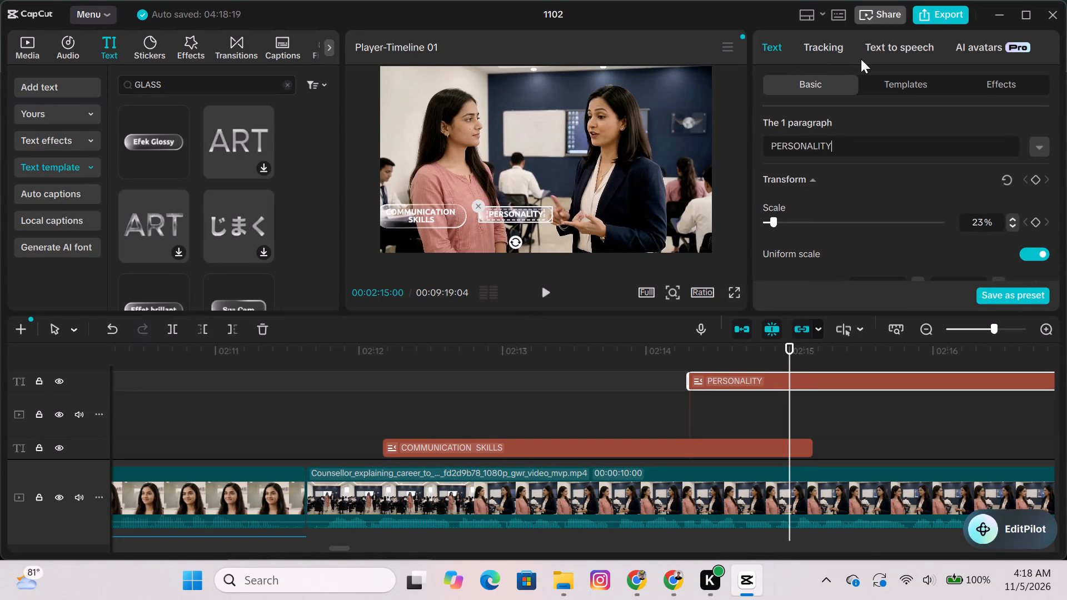
key(Return)
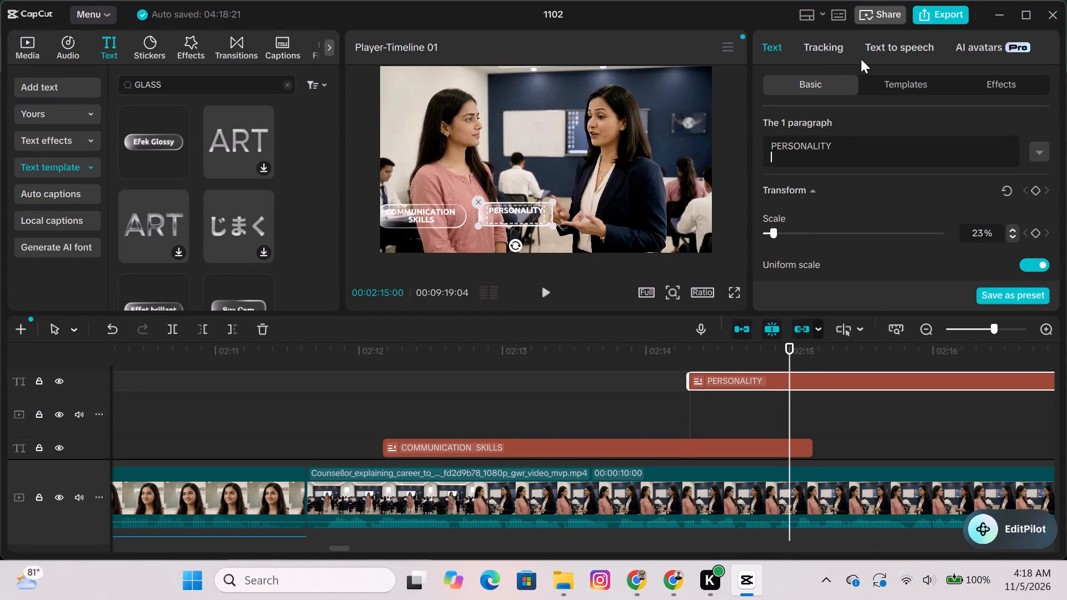
text(DE)
text(VELOPM)
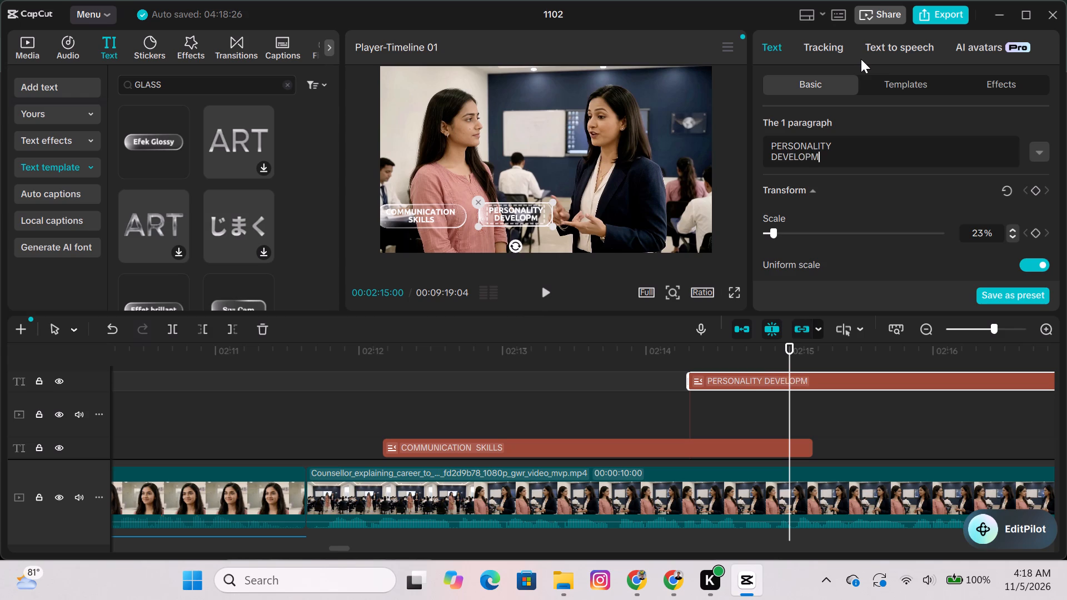
text(ENT)
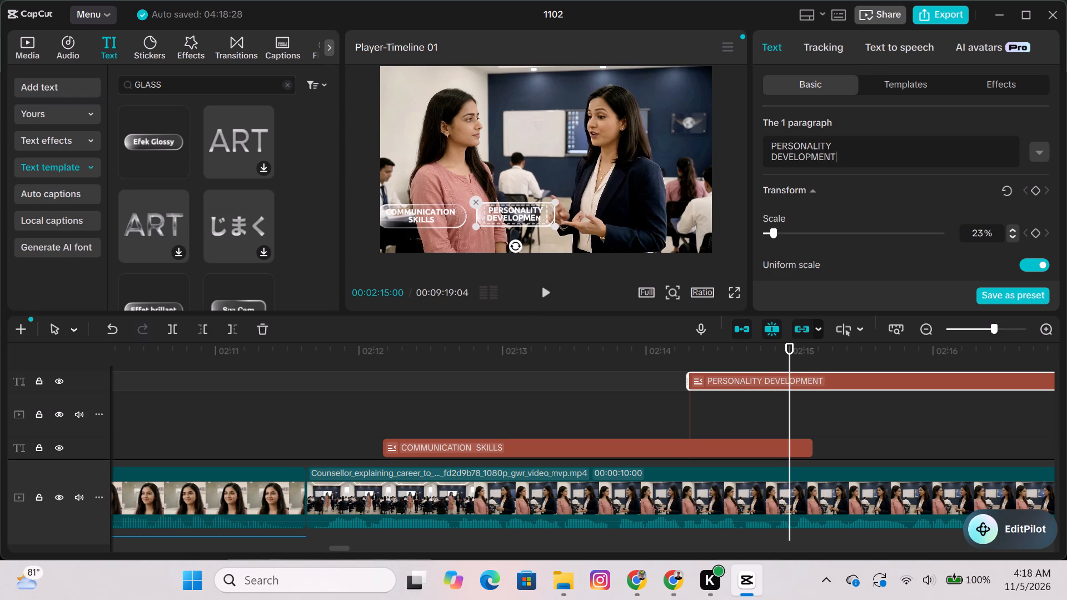
click(811, 157)
key(n)
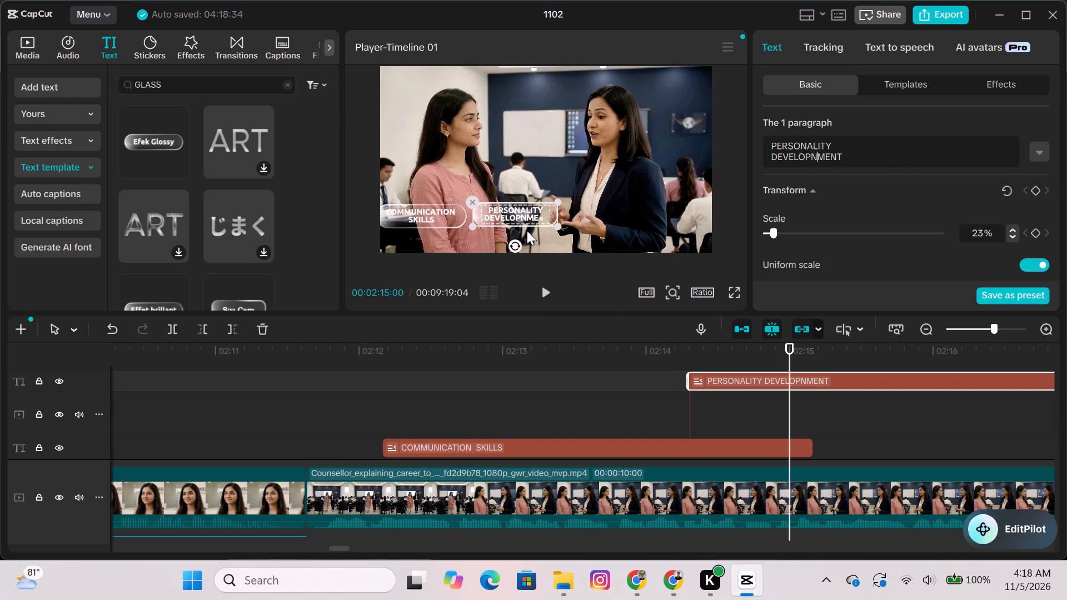
click(506, 218)
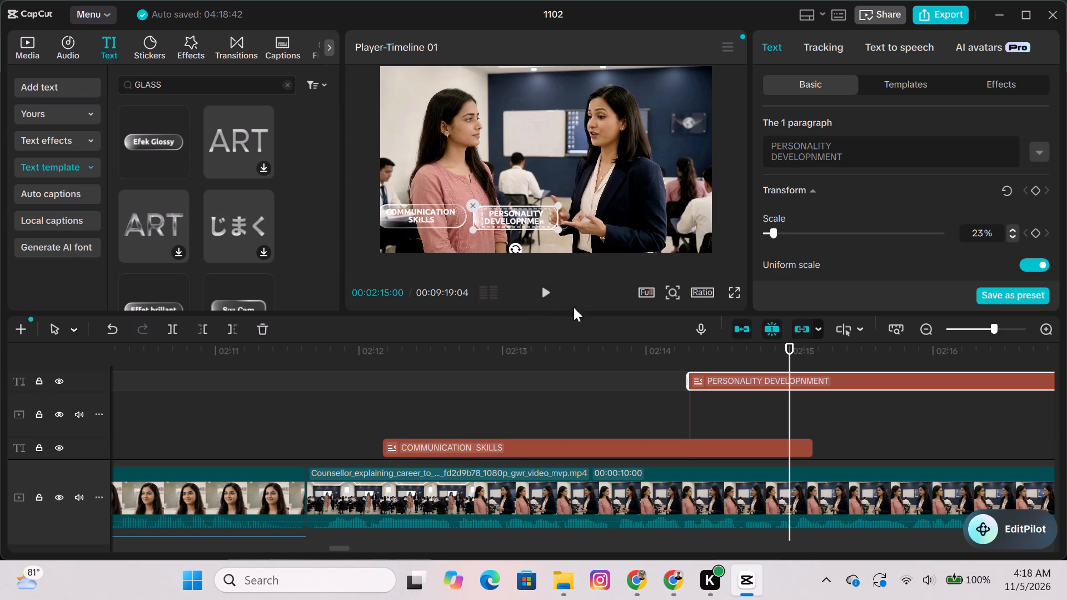
Play on to 00:02:15:29 and paste another COMMUNICATION SKILLS title there on the original title's track.
click(535, 301)
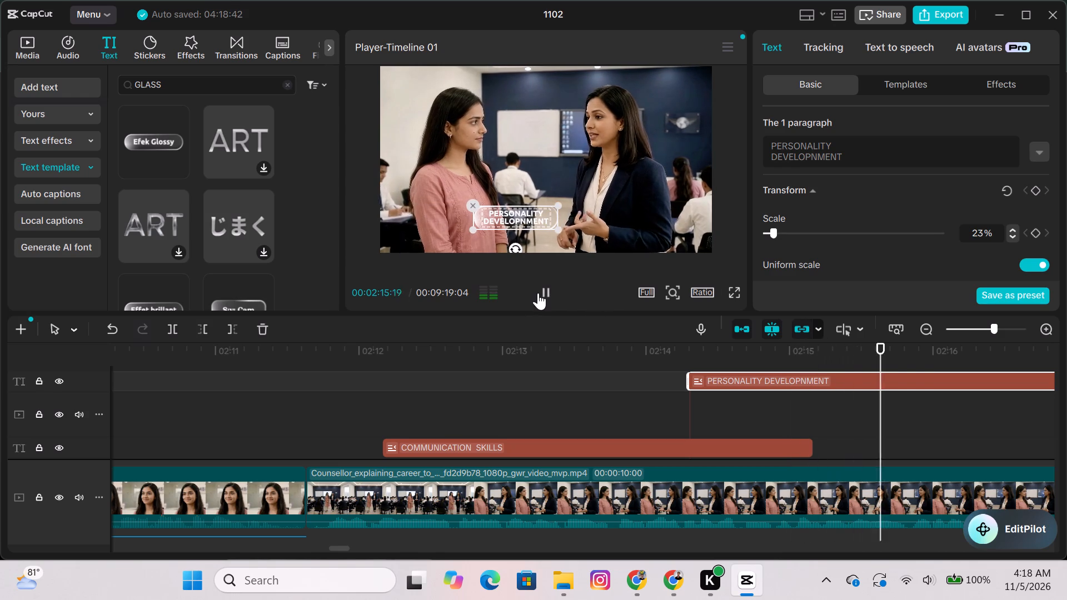
click(538, 293)
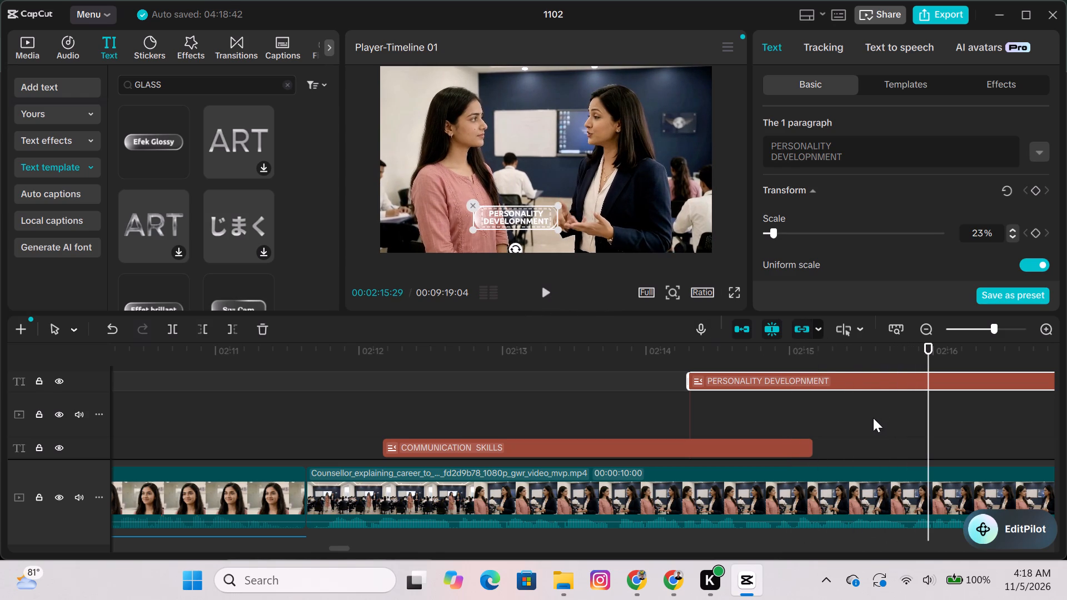
right_click(884, 417)
click(850, 457)
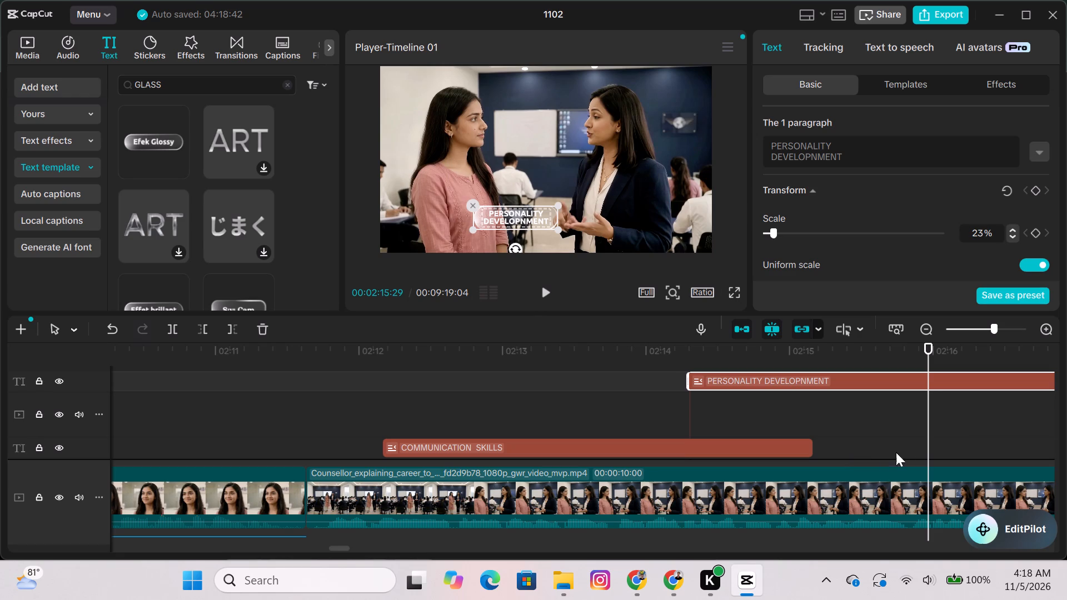
right_click(896, 450)
click(908, 506)
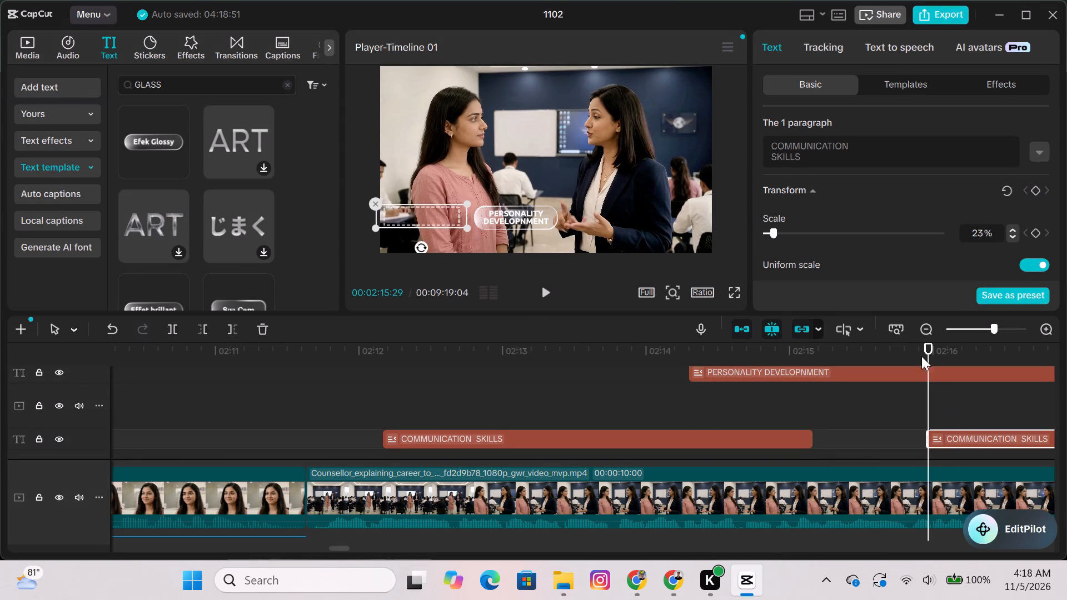
Replace the newly pasted title's text with PROFESSIONAL on the first line and GROMING on the second.
drag(813, 161, 707, 122)
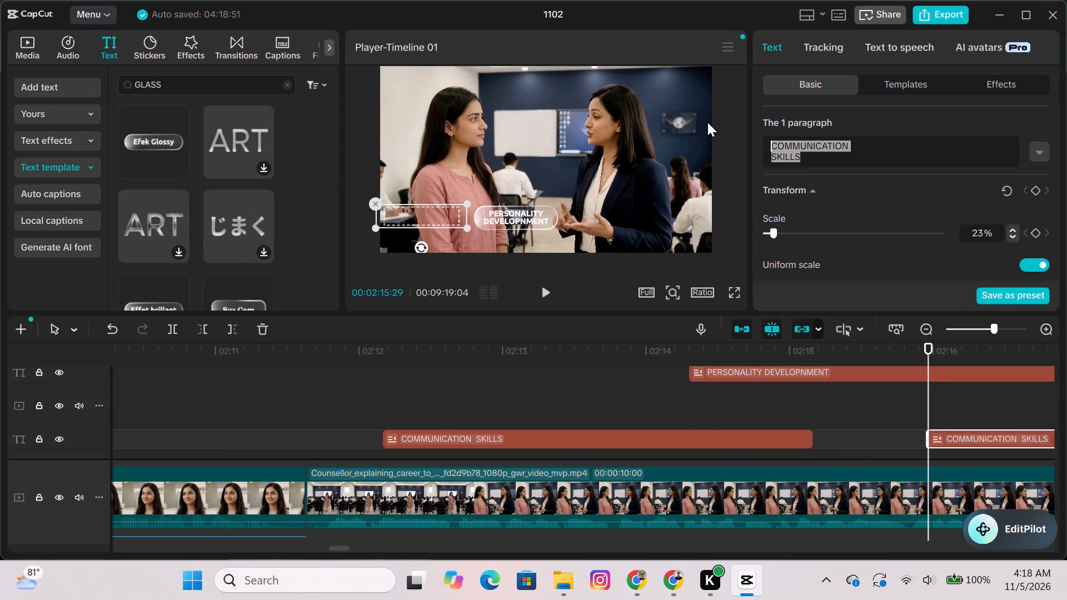
text(PROFESSIONAL)
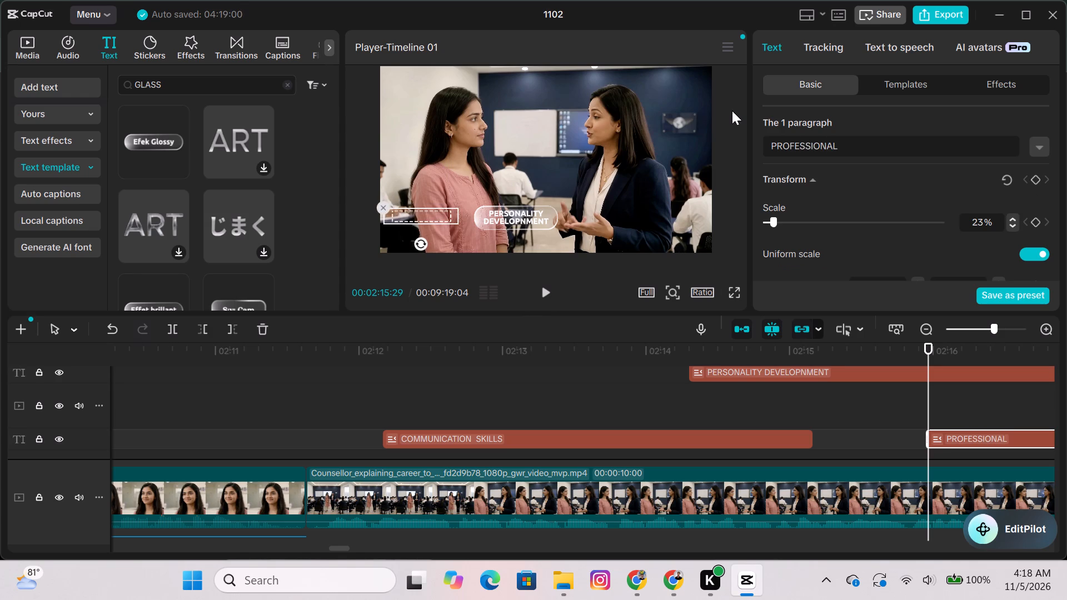
key(Return)
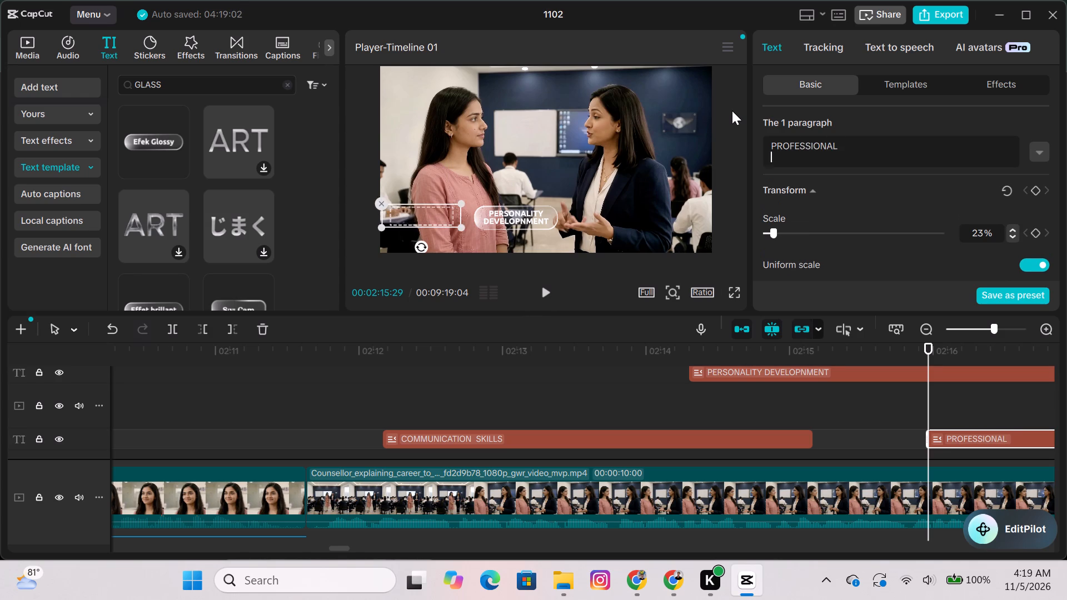
text(GROMMI)
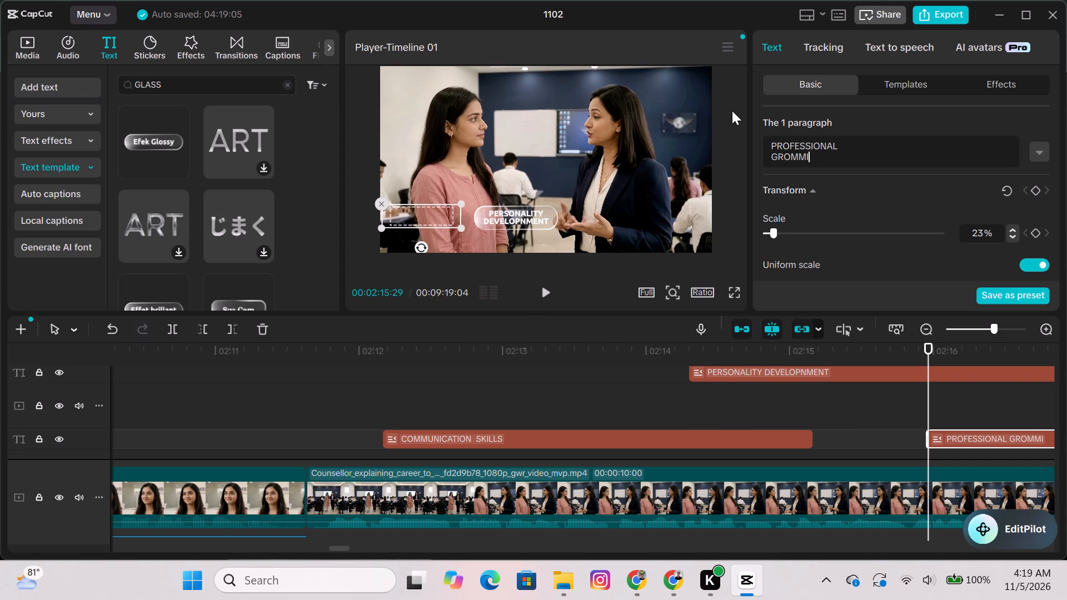
key(BackSpace)
key(BackSpace)
key(BackSpace)
text(MING)
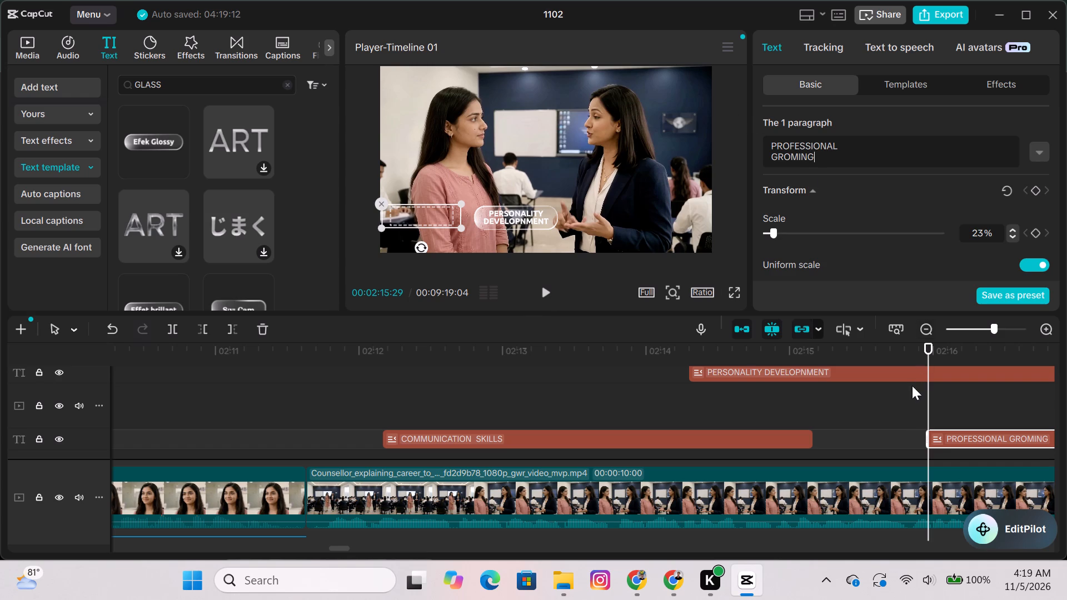
Extend the end of the original COMMUNICATION SKILLS title to 00:02:15:29, where the PROFESSIONAL GROMING title starts.
click(805, 432)
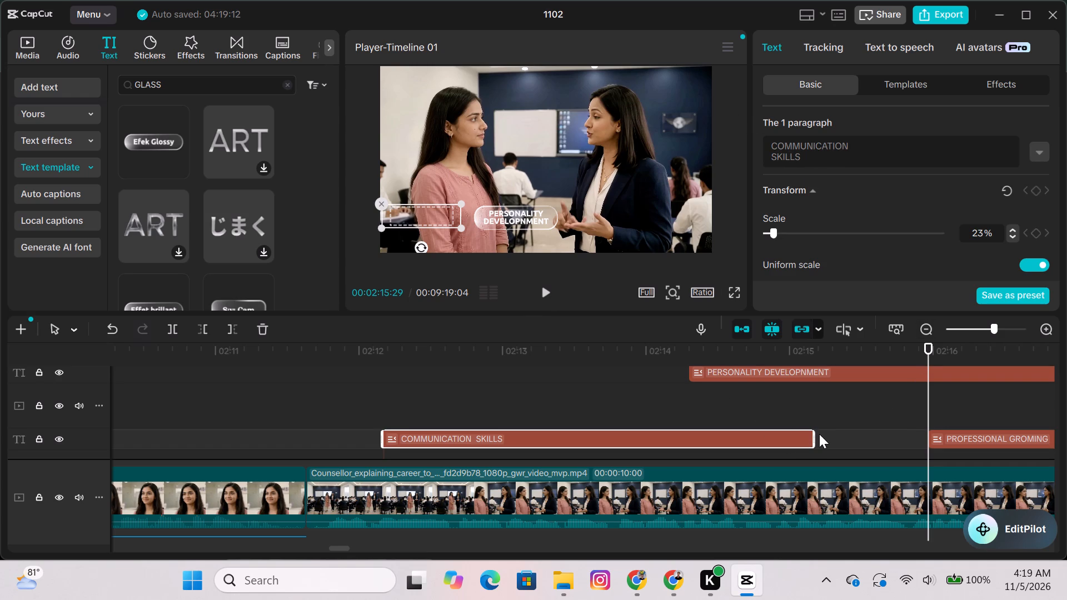
drag(814, 435, 880, 438)
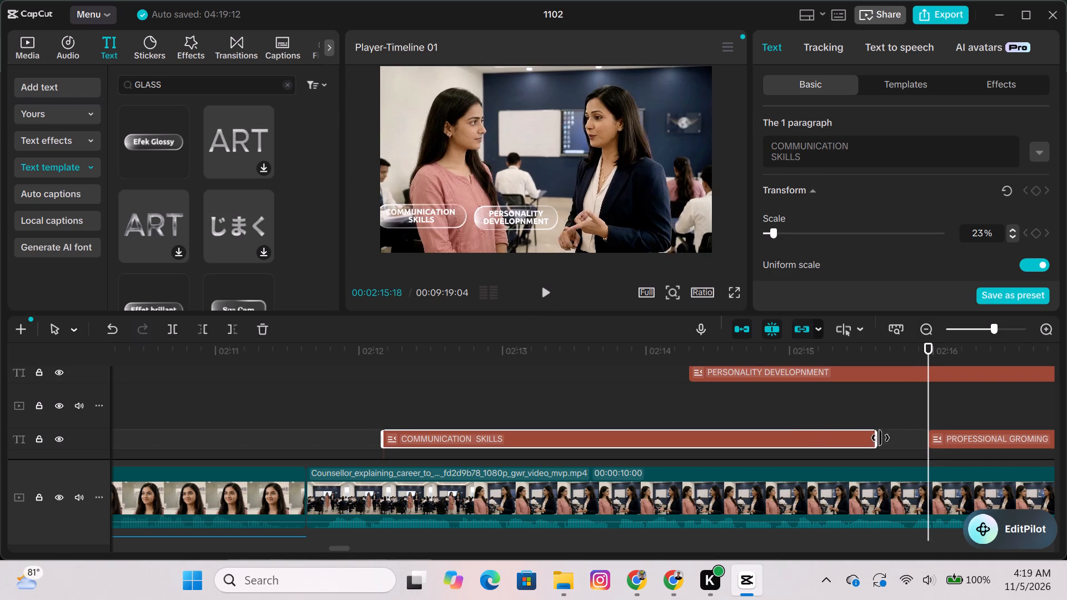
drag(880, 438, 941, 447)
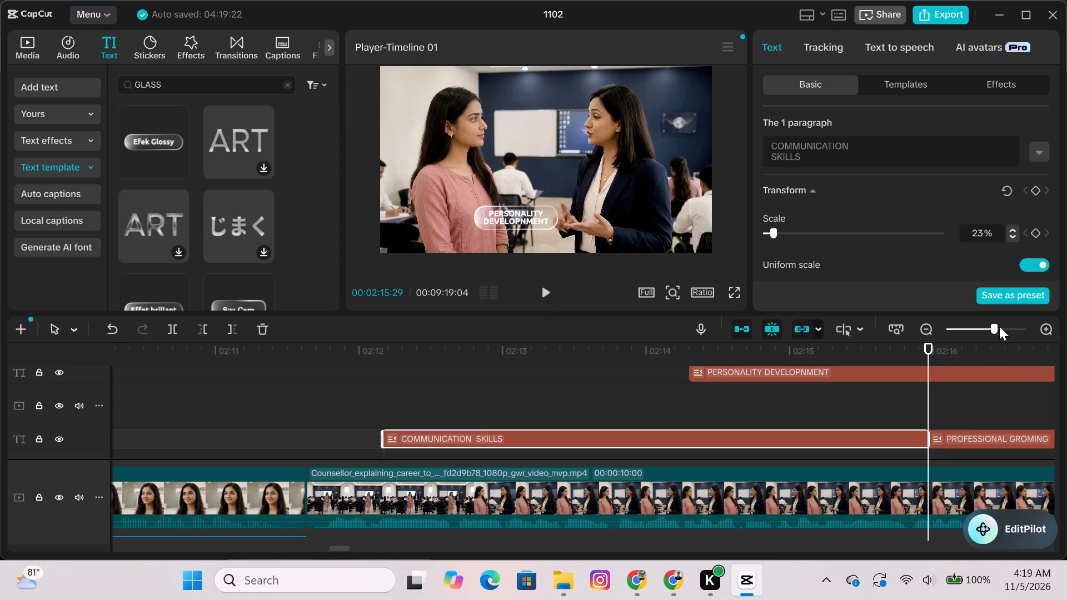
Move the PROFESSIONAL GROMING title to its own new text track below PERSONALITY DEVELOPNMENT, starting at about 00:02:15:20.
drag(1012, 438, 970, 413)
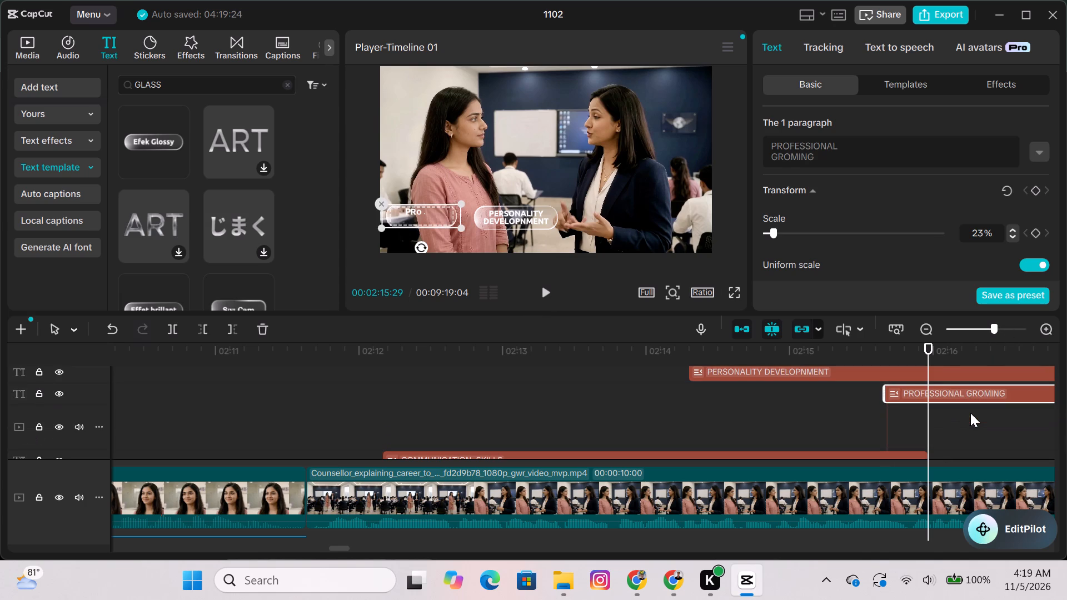
Play back from about 00:02:12:03 and shift the PERSONALITY DEVELOPNMENT title earlier to start at about 00:02:13:25.
scroll(906, 430, down, 2)
scroll(908, 422, up, 1)
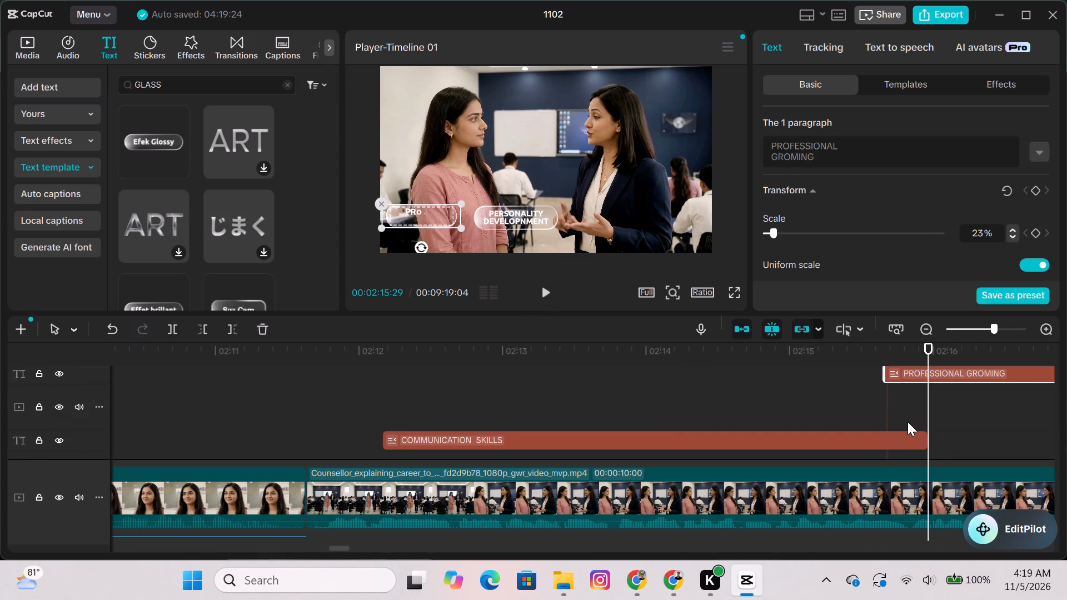
click(672, 417)
drag(672, 417, 373, 422)
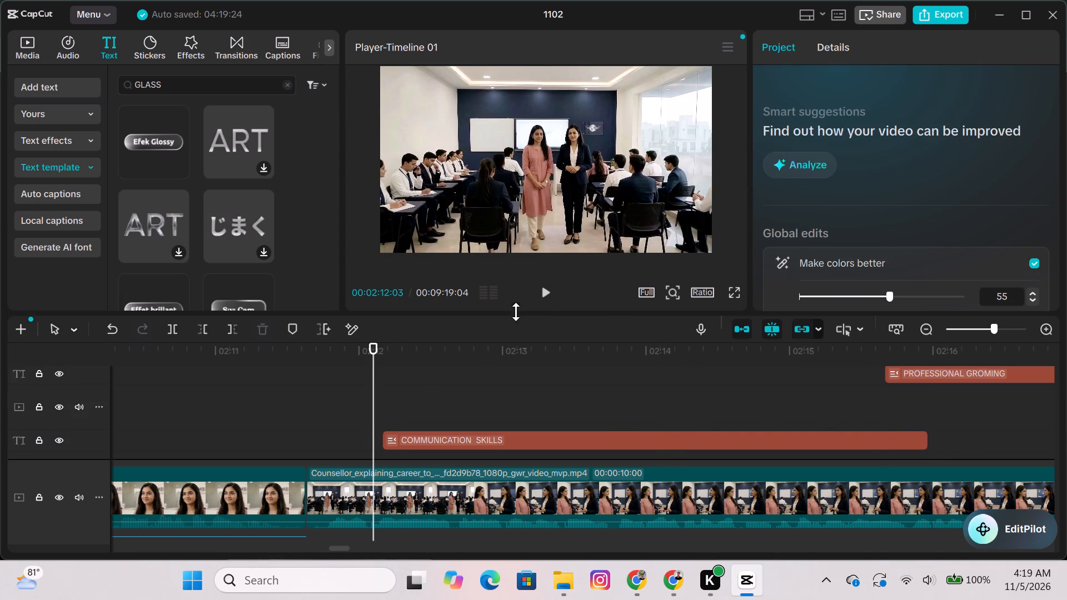
click(548, 289)
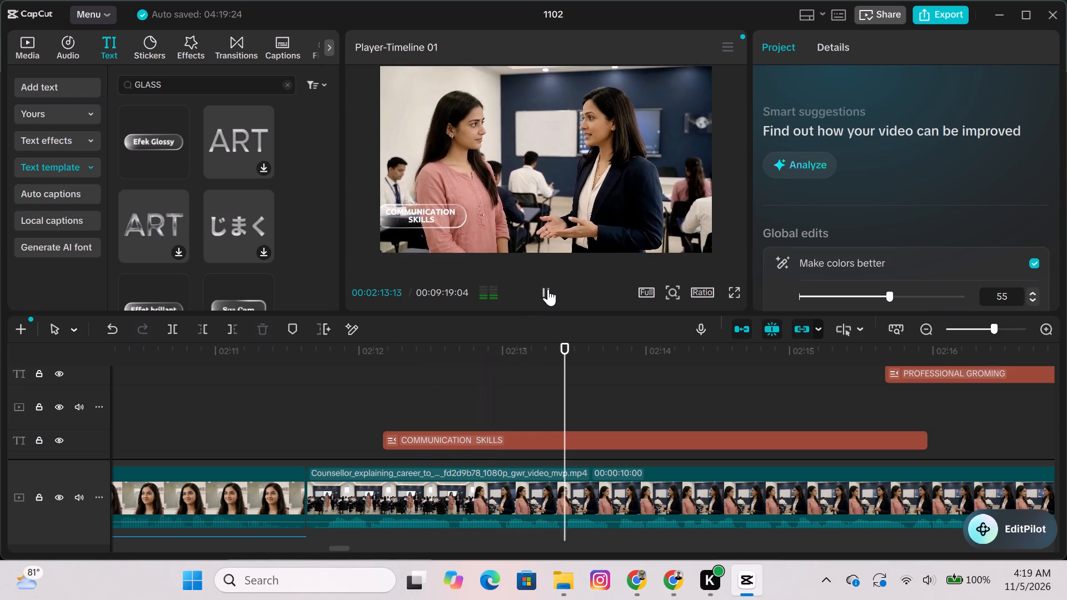
click(548, 289)
scroll(699, 381, up, 2)
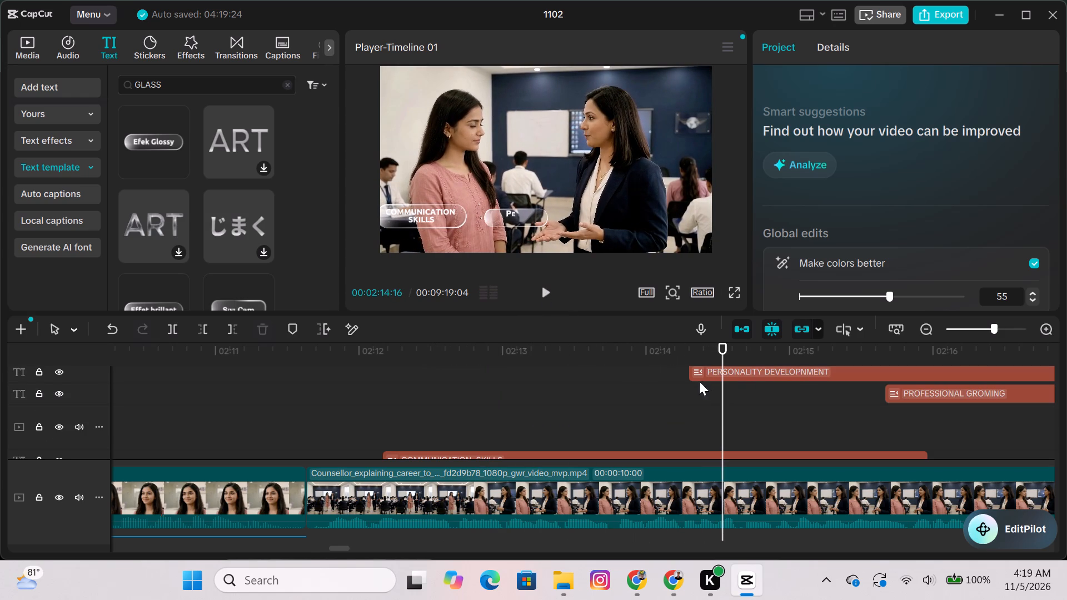
drag(752, 386, 684, 392)
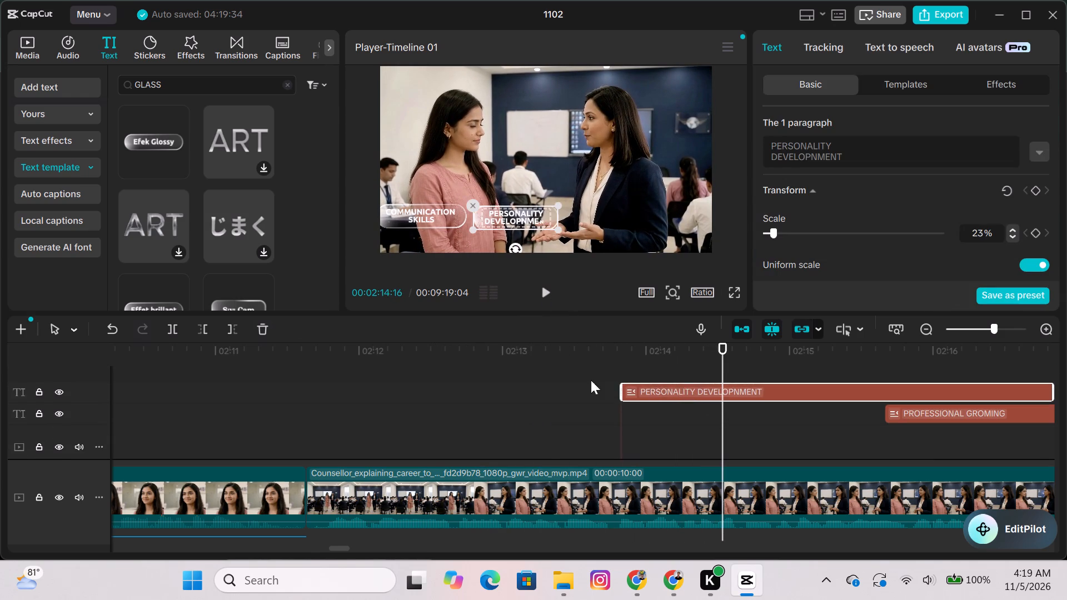
Play back the retimed second title and shift the PROFESSIONAL GROMING title earlier to start at about 00:02:15:07.
click(551, 374)
click(546, 291)
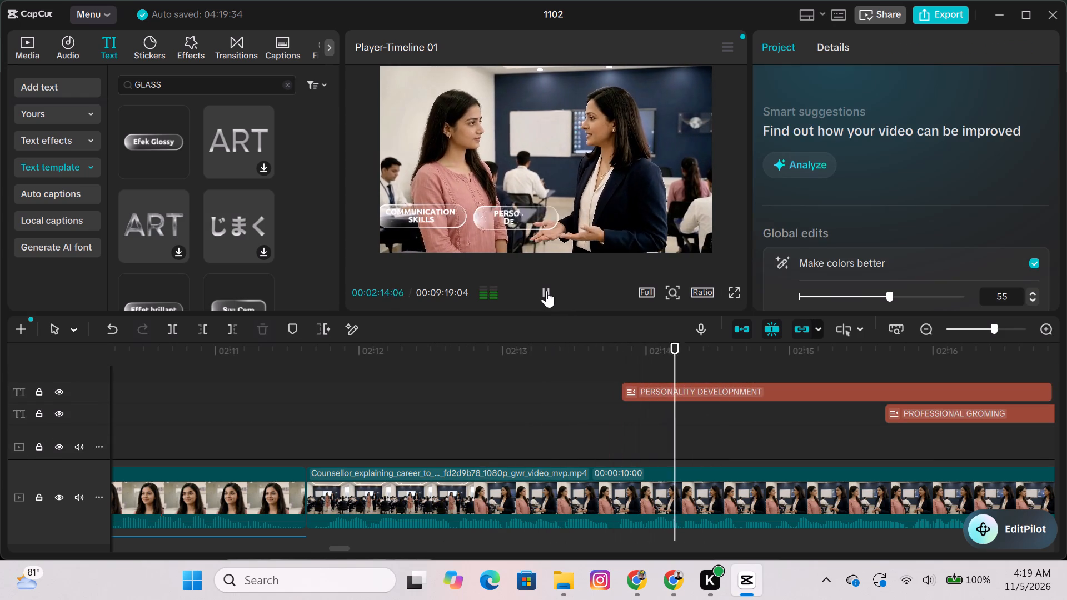
click(546, 291)
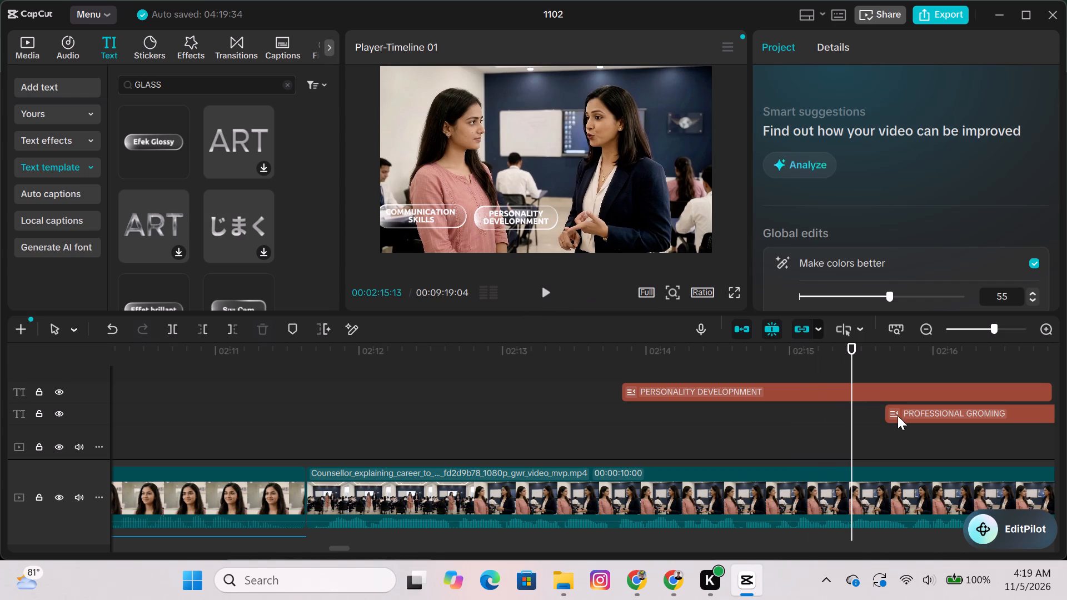
drag(898, 416, 836, 417)
Play on to 00:02:15:23 and move the PROFESSIONAL GROMING title in the frame to the right of the PERSONALITY DEVELOPNMENT title.
click(671, 373)
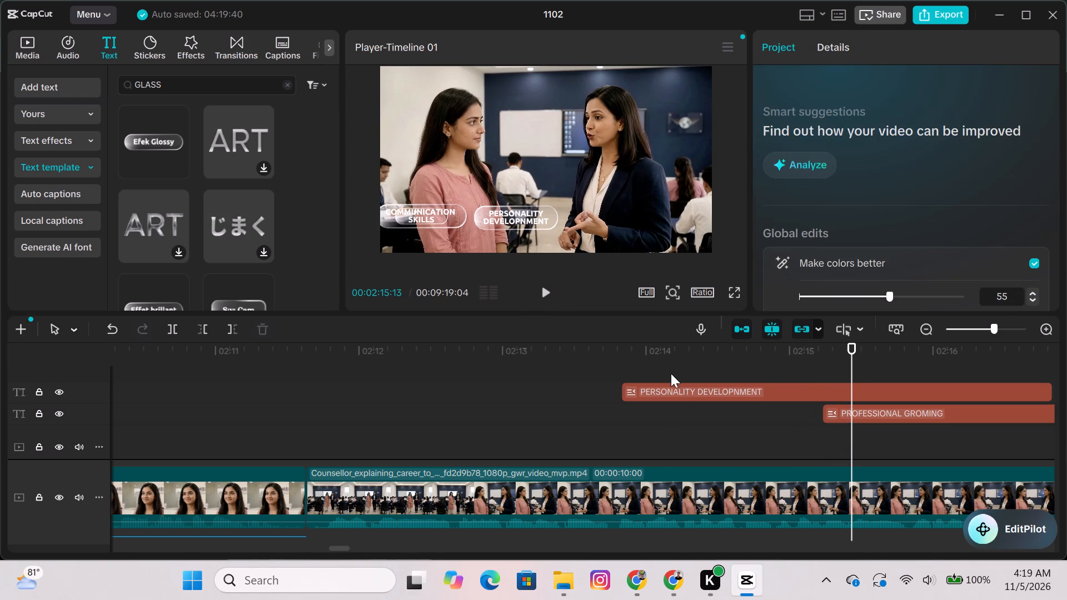
click(546, 295)
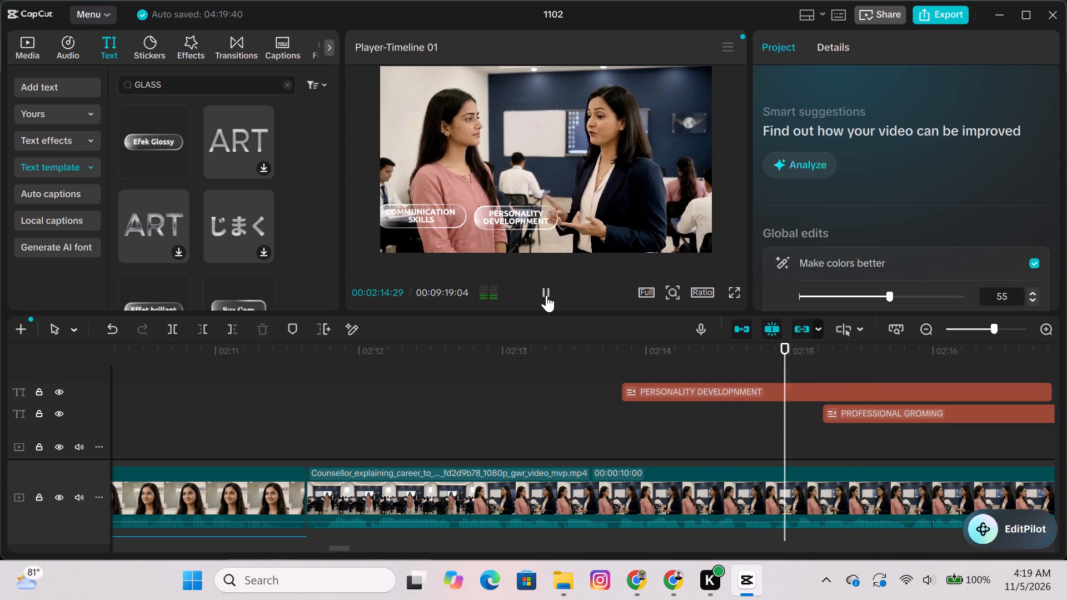
click(546, 295)
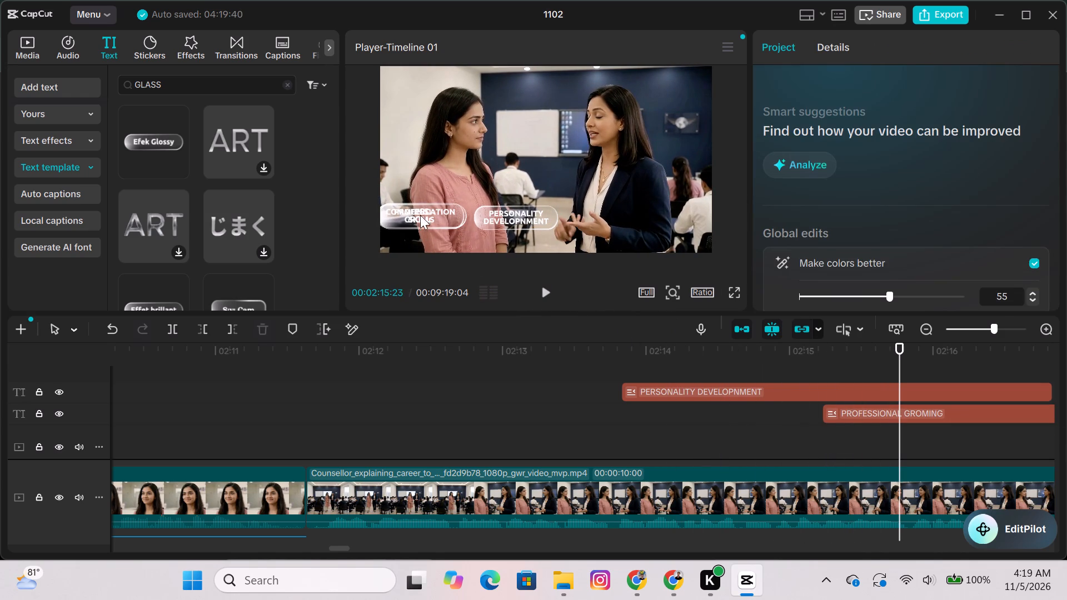
drag(420, 213, 601, 215)
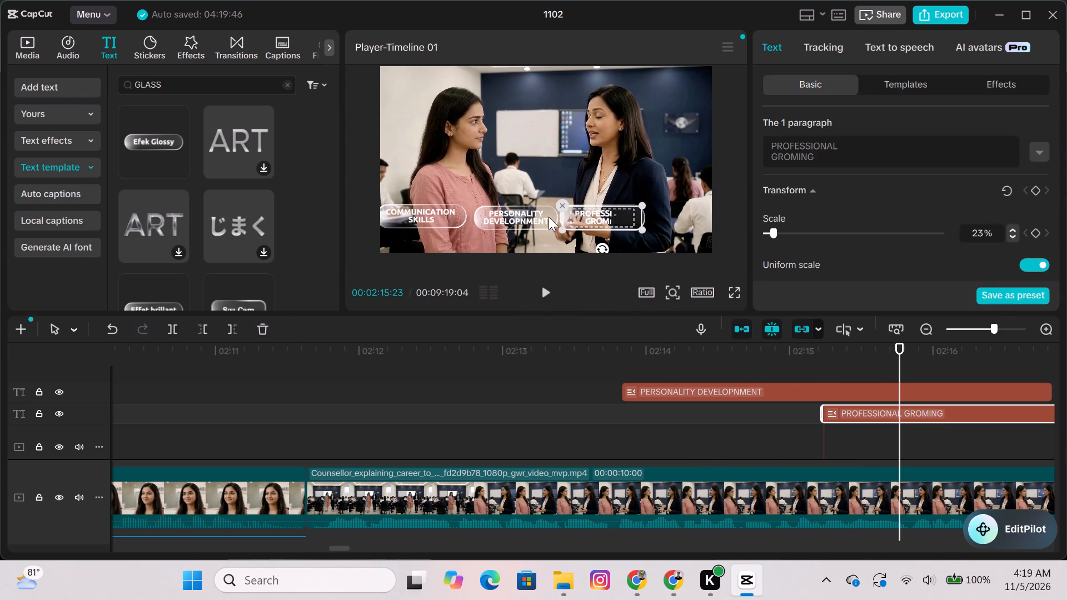
Move the PROFESSIONAL GROMING title farther right and slightly up in the frame, away from the PERSONALITY DEVELOPNMENT title.
drag(609, 219, 621, 219)
drag(621, 219, 670, 219)
drag(610, 219, 621, 218)
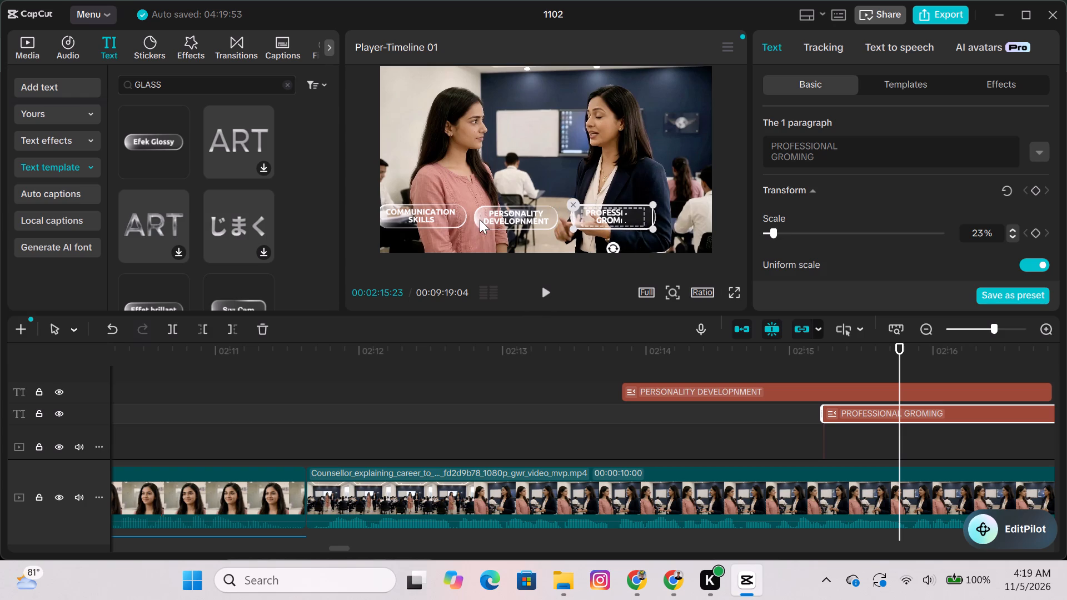
click(439, 218)
drag(611, 217, 656, 211)
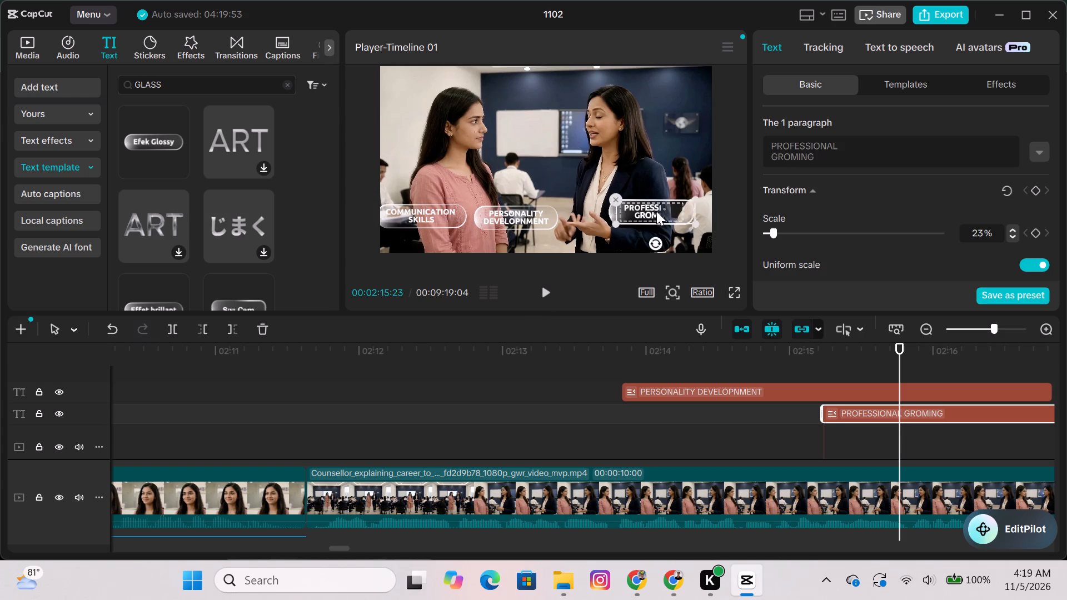
drag(656, 211, 664, 206)
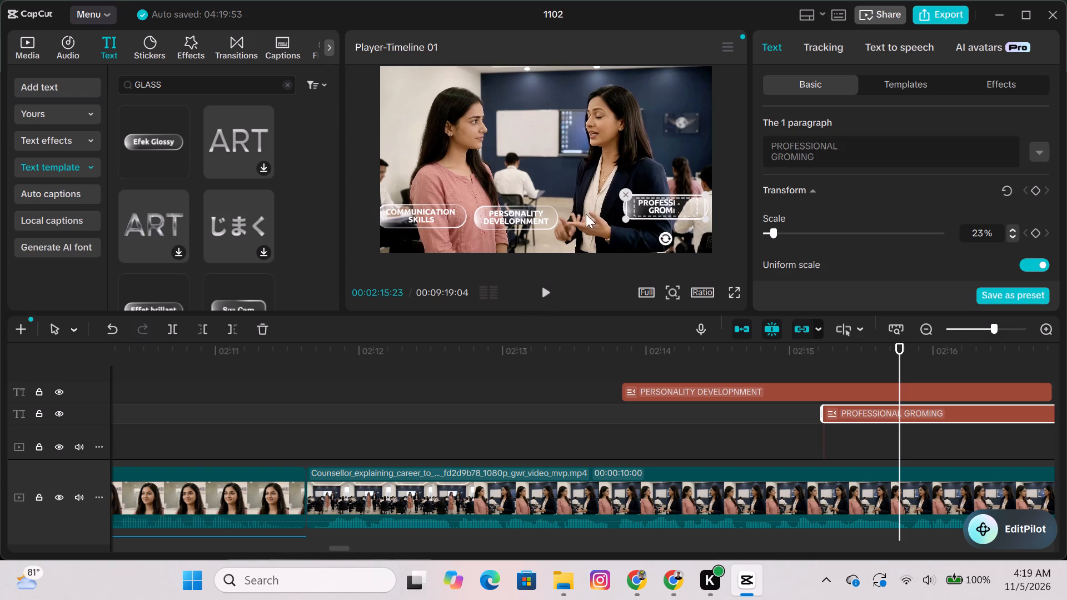
Shift the PERSONALITY DEVELOPNMENT and COMMUNICATION SKILLS titles right and slightly up in the frame to form an evenly spaced row.
drag(507, 219, 537, 210)
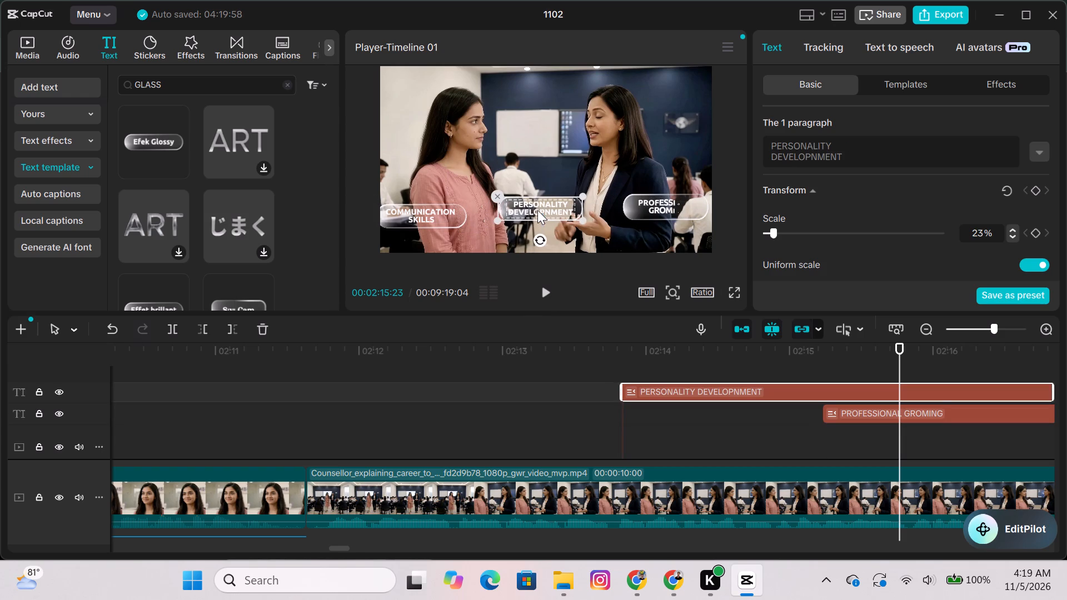
drag(537, 210, 540, 210)
drag(394, 220, 402, 211)
Play back from 00:02:13:19 and shift the PROFESSIONAL GROMING title earlier to start at about 00:02:14:27.
click(591, 357)
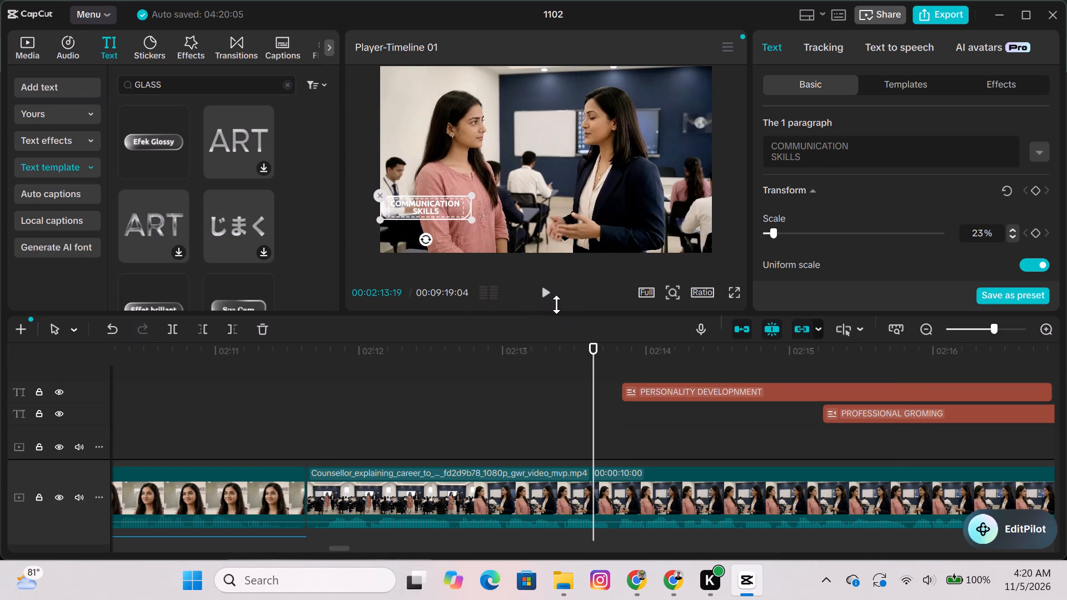
click(556, 303)
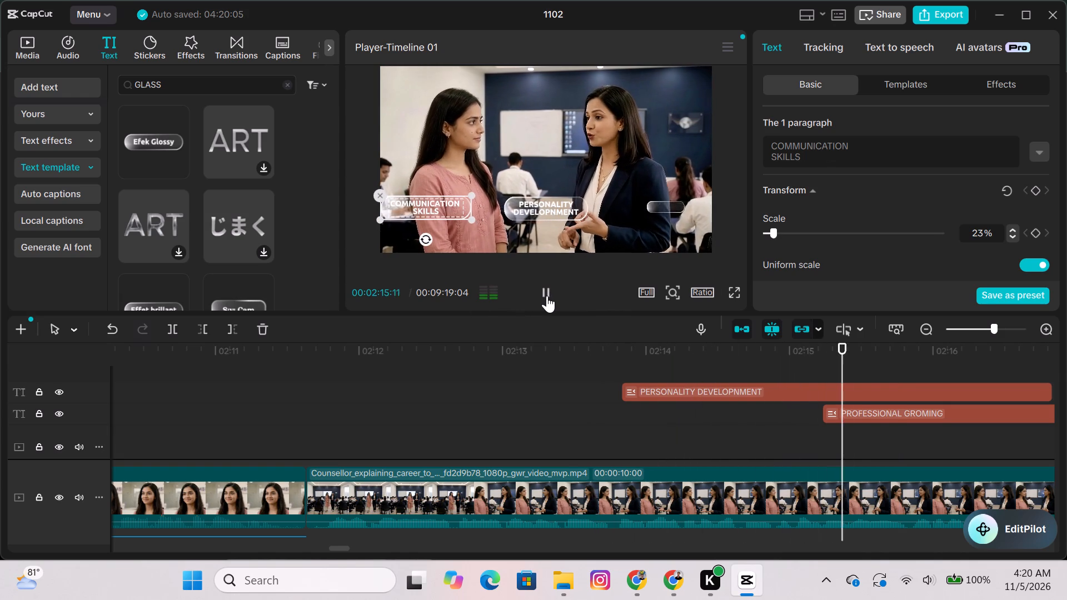
click(547, 296)
drag(875, 409, 812, 411)
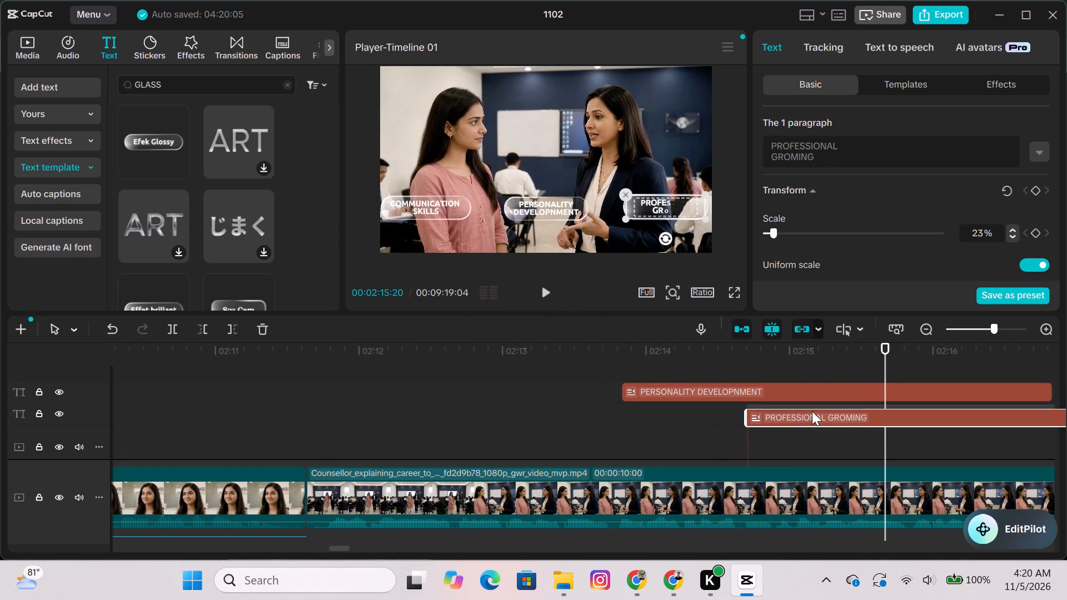
drag(812, 411, 826, 409)
Play back from about 00:02:13:12 to 00:02:16:24 and nudge the PROFESSIONAL GROMING title slightly down and left to align with the row.
click(559, 378)
click(546, 297)
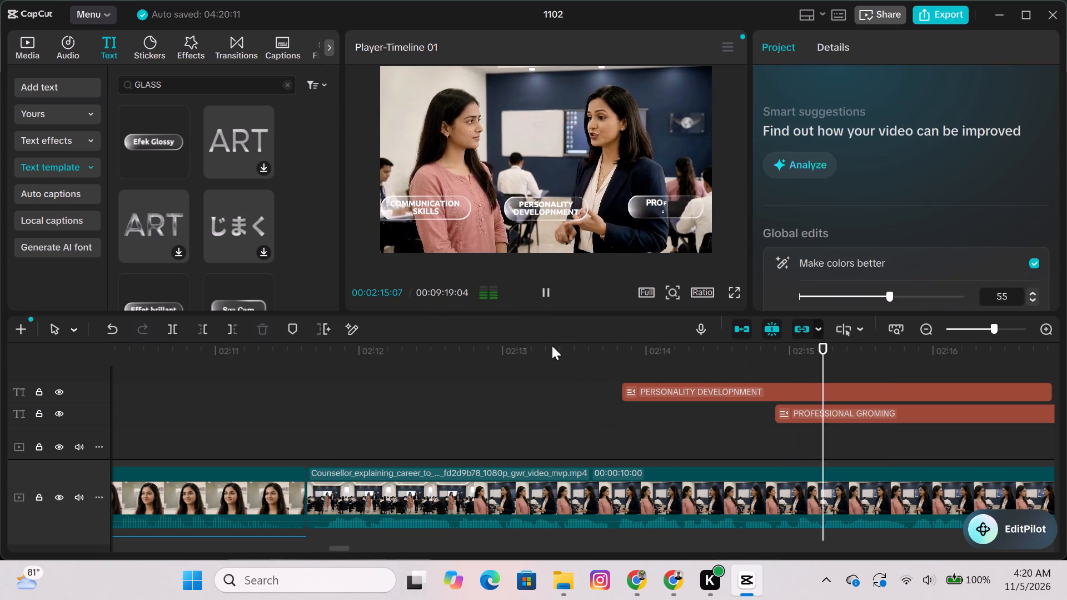
click(535, 293)
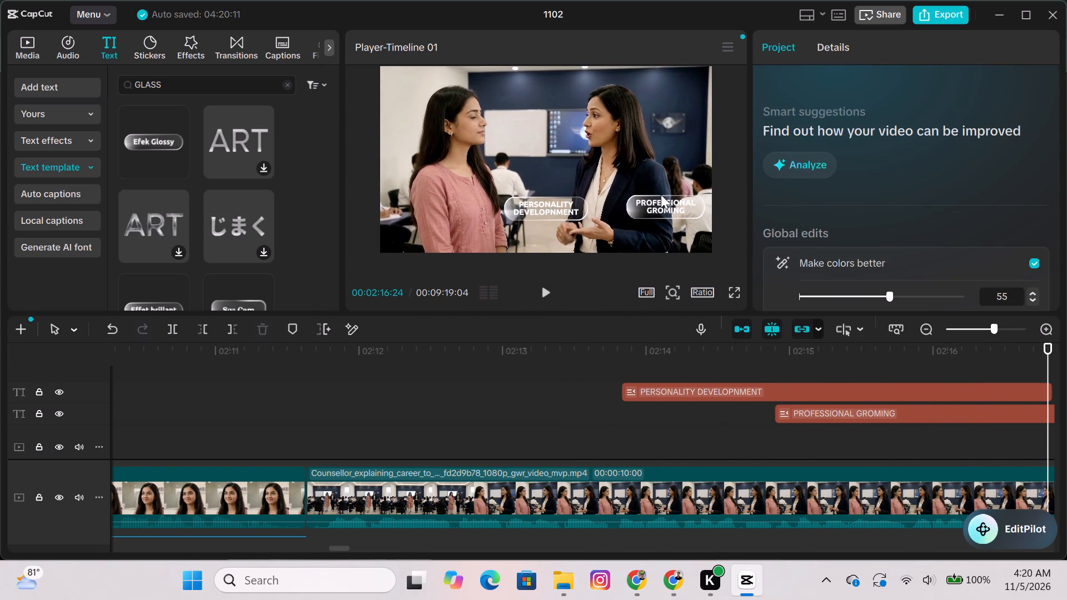
drag(650, 213, 650, 221)
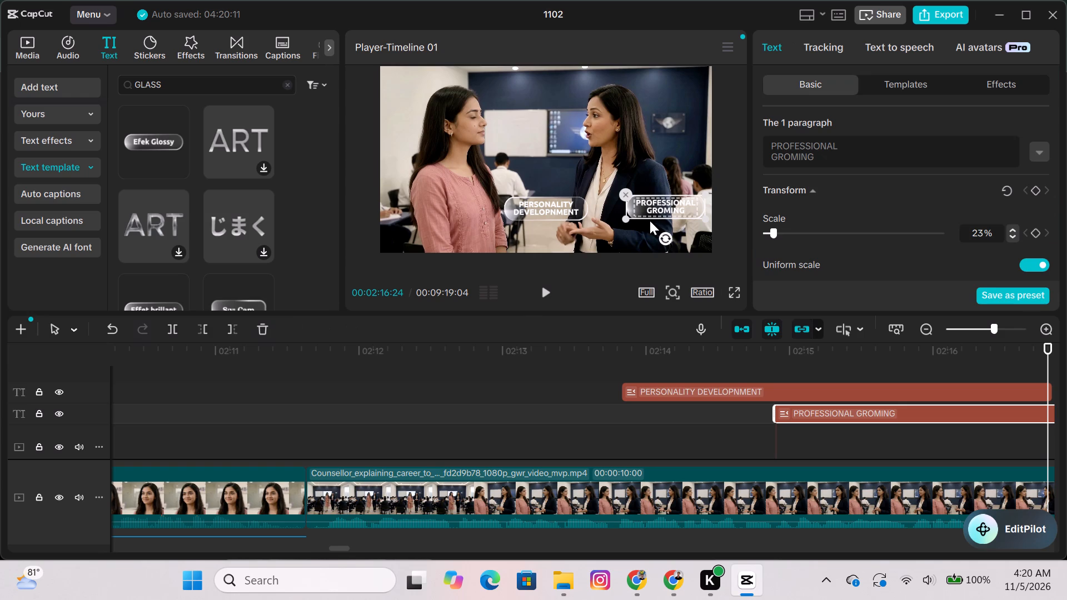
drag(650, 221, 650, 238)
drag(670, 204, 670, 237)
click(610, 246)
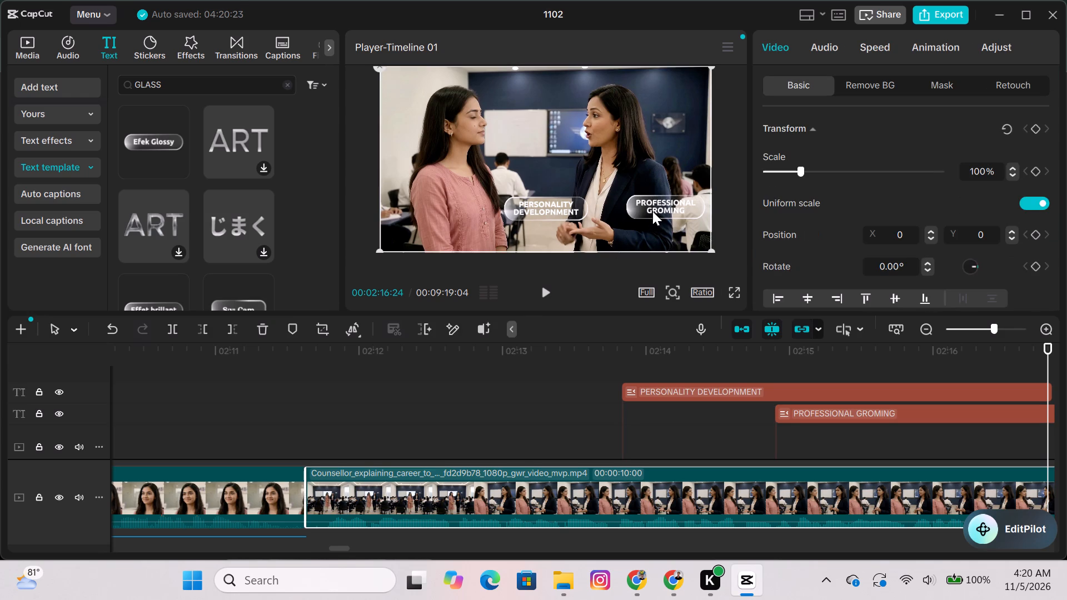
click(652, 211)
click(652, 204)
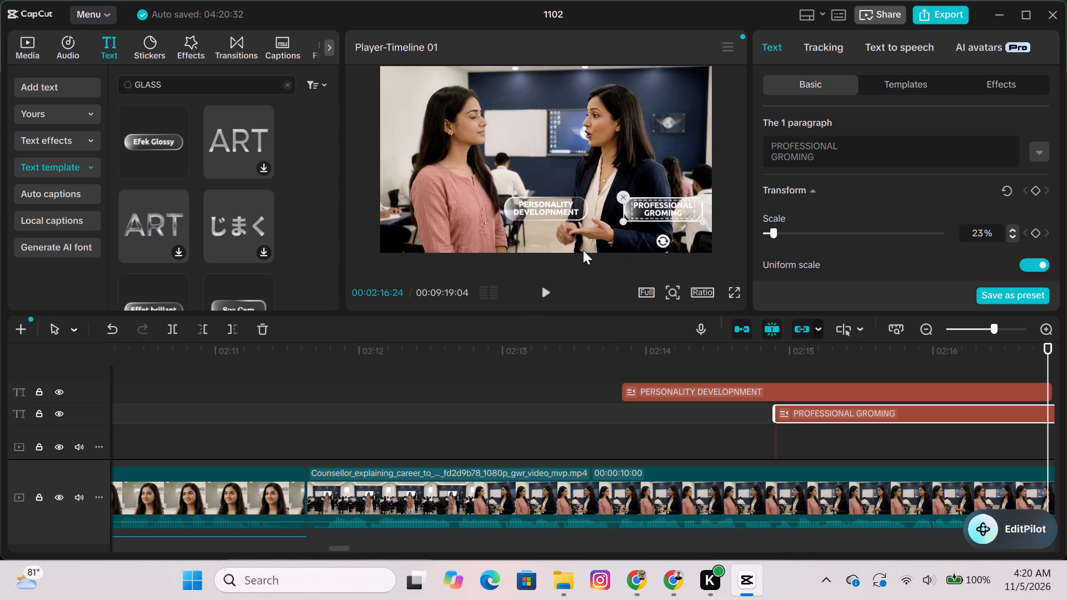
Extend the end of the COMMUNICATION SKILLS title in the timeline to about 00:02:19:26.
click(699, 436)
scroll(729, 456, down, 1)
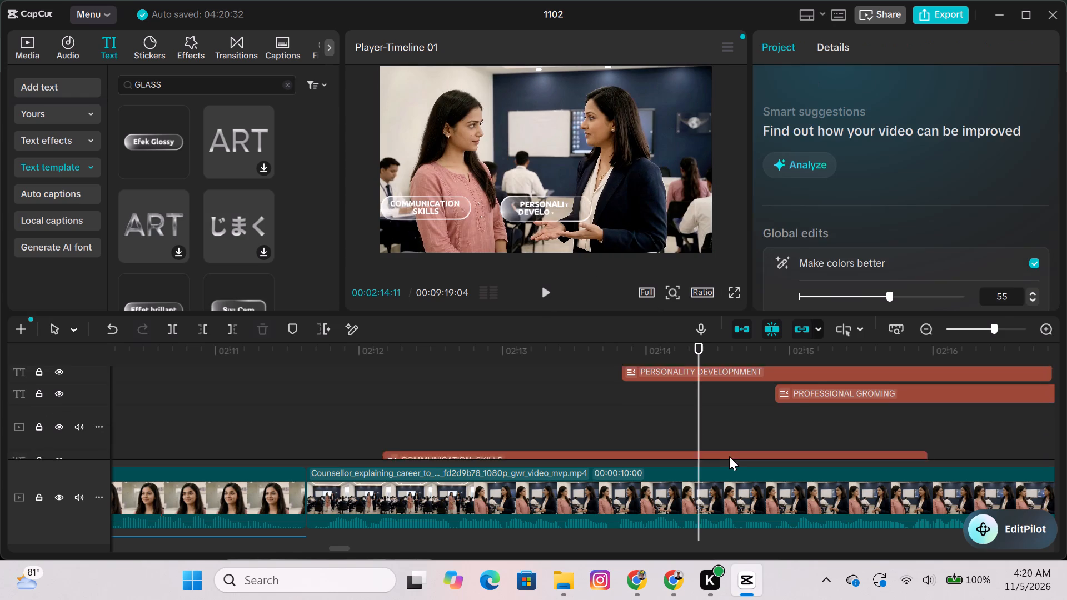
scroll(729, 456, down, 2)
click(925, 424)
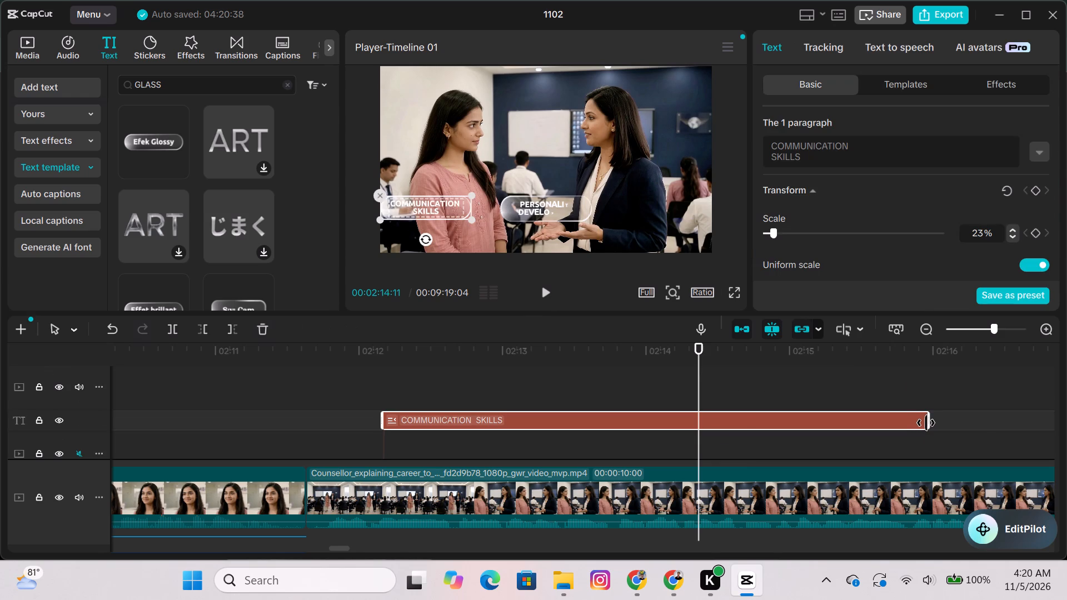
drag(926, 423, 784, 471)
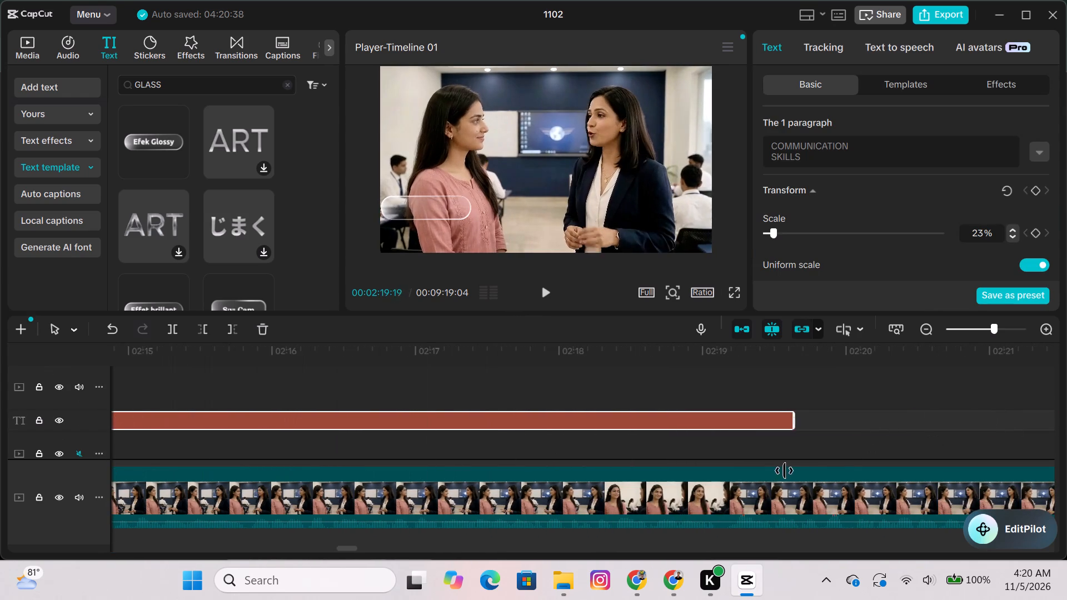
drag(784, 471, 823, 503)
Paste a copy of the COMMUNICATION SKILLS title at 00:02:15:23 on a new text track.
click(483, 393)
drag(483, 393, 1066, 379)
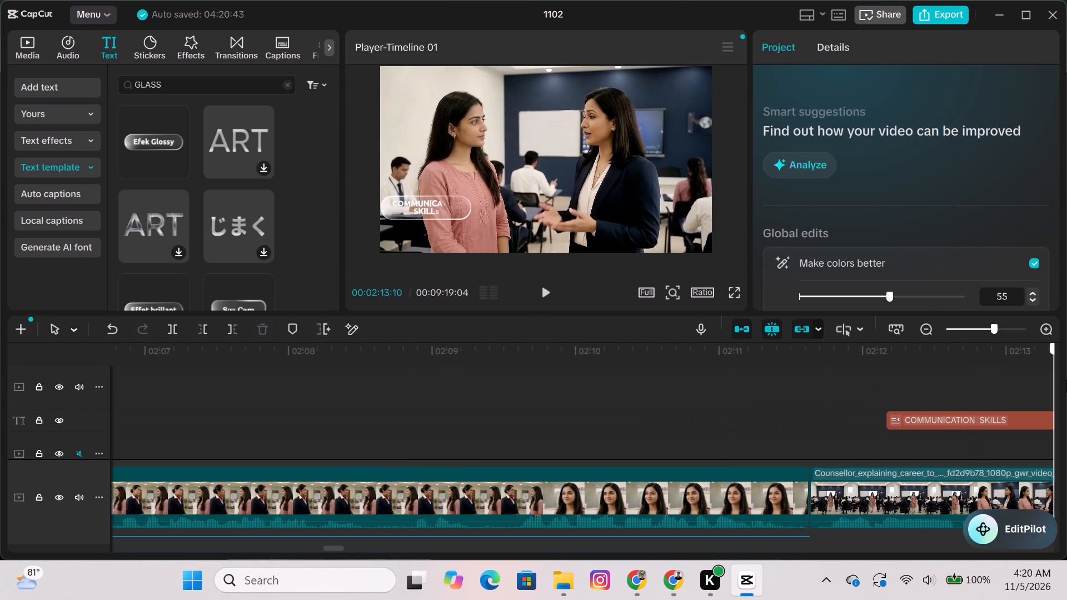
drag(1066, 379, 964, 383)
scroll(899, 384, up, 3)
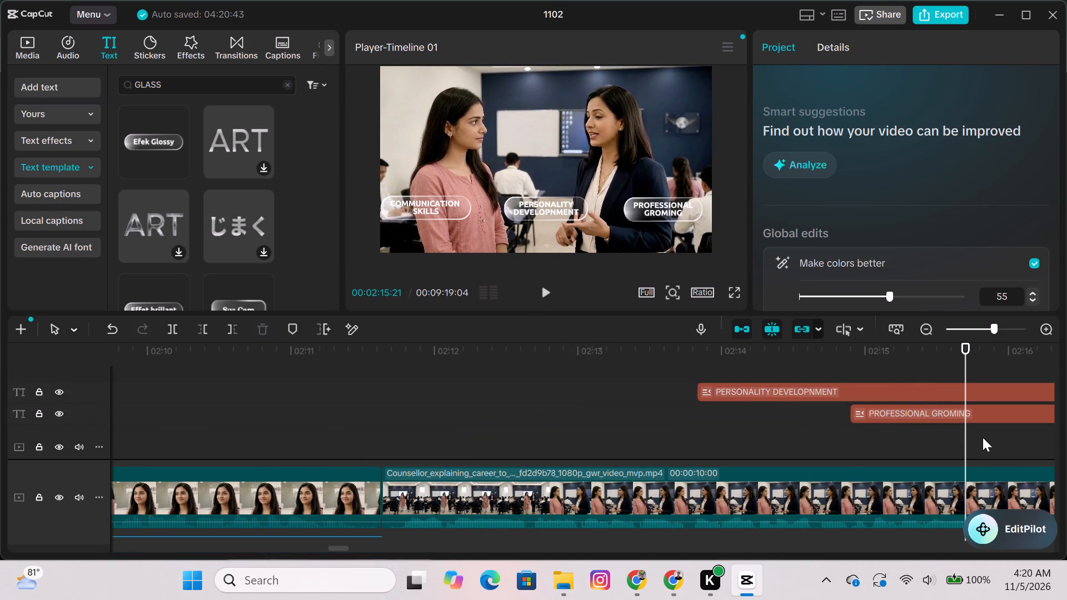
scroll(954, 433, up, 1)
right_click(954, 433)
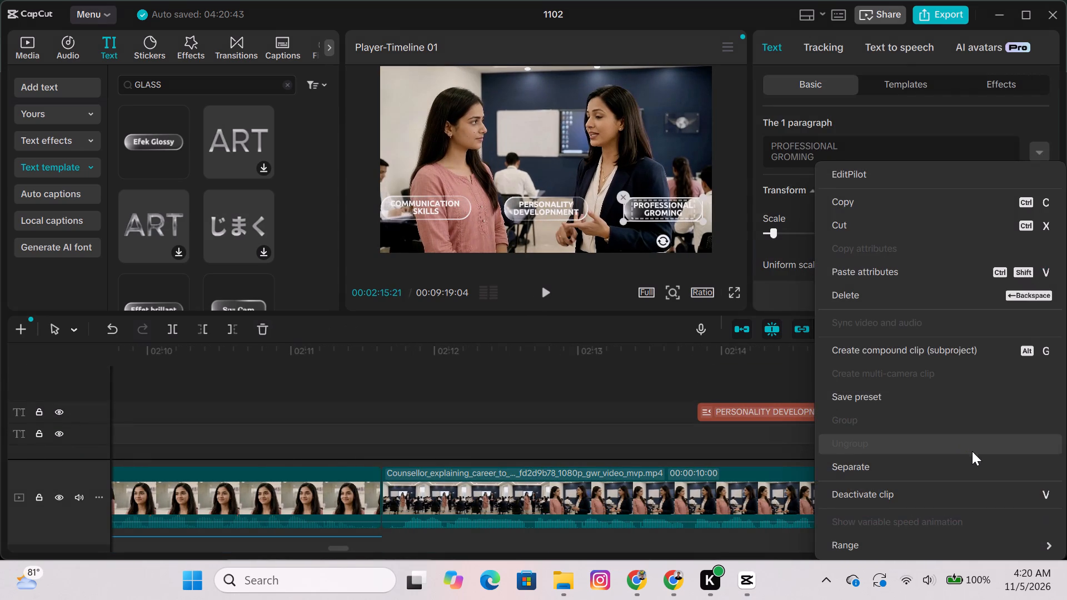
drag(713, 386, 719, 386)
scroll(976, 426, down, 1)
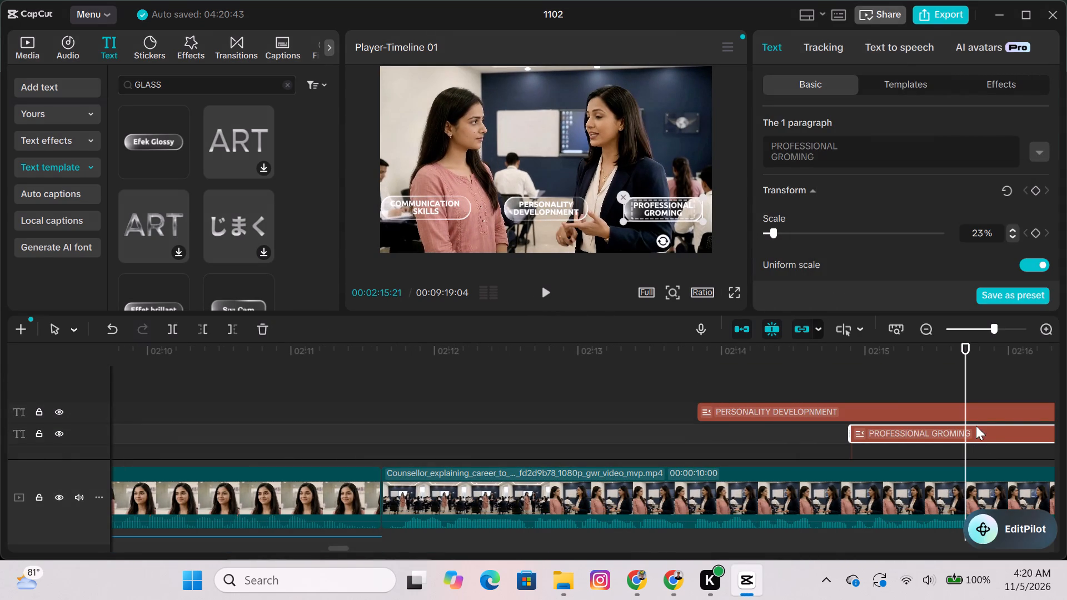
scroll(975, 419, down, 1)
click(974, 416)
right_click(974, 416)
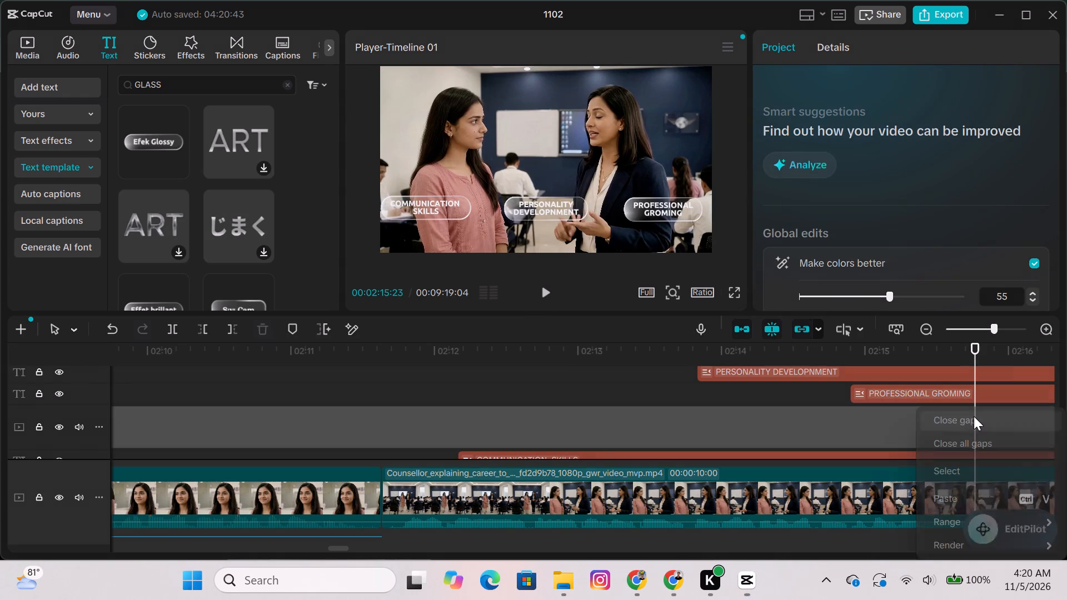
click(967, 494)
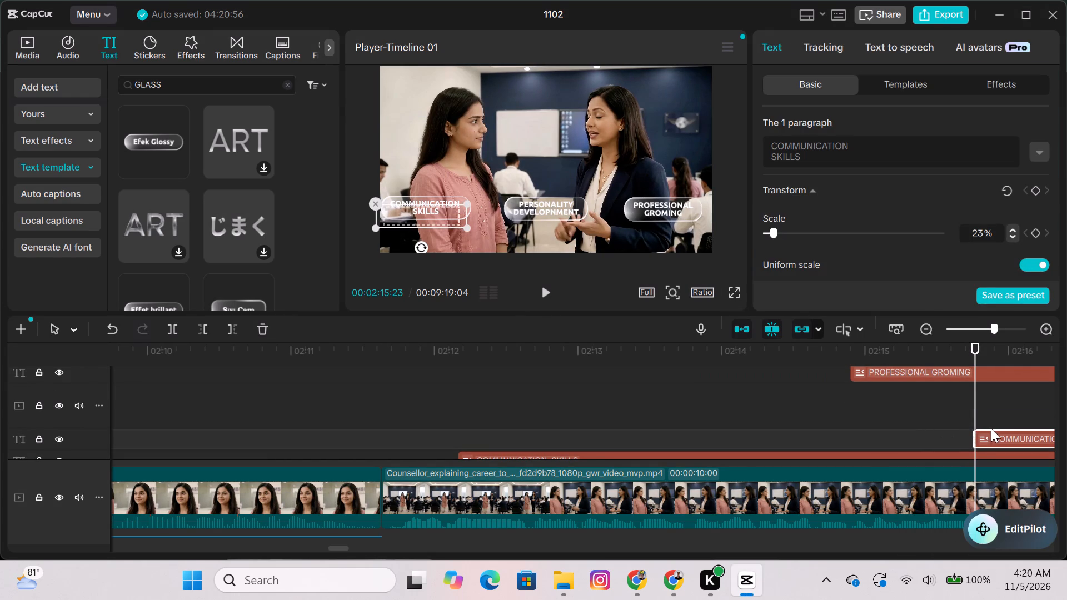
Play on to 00:02:16:24 and move the pasted title in the frame below the row, between the first and second titles.
click(551, 293)
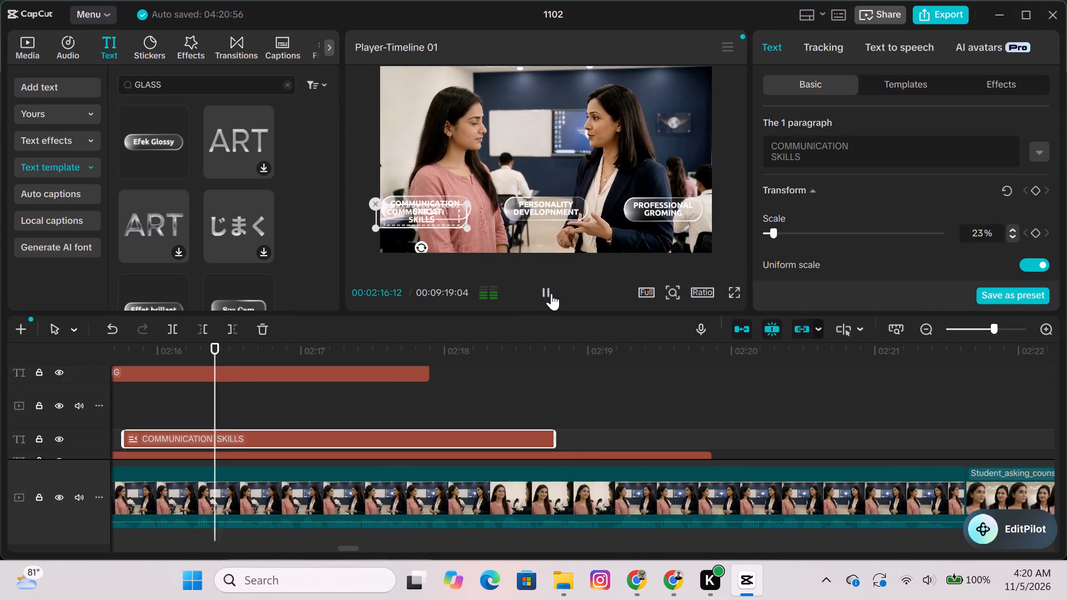
click(551, 293)
drag(412, 204, 413, 204)
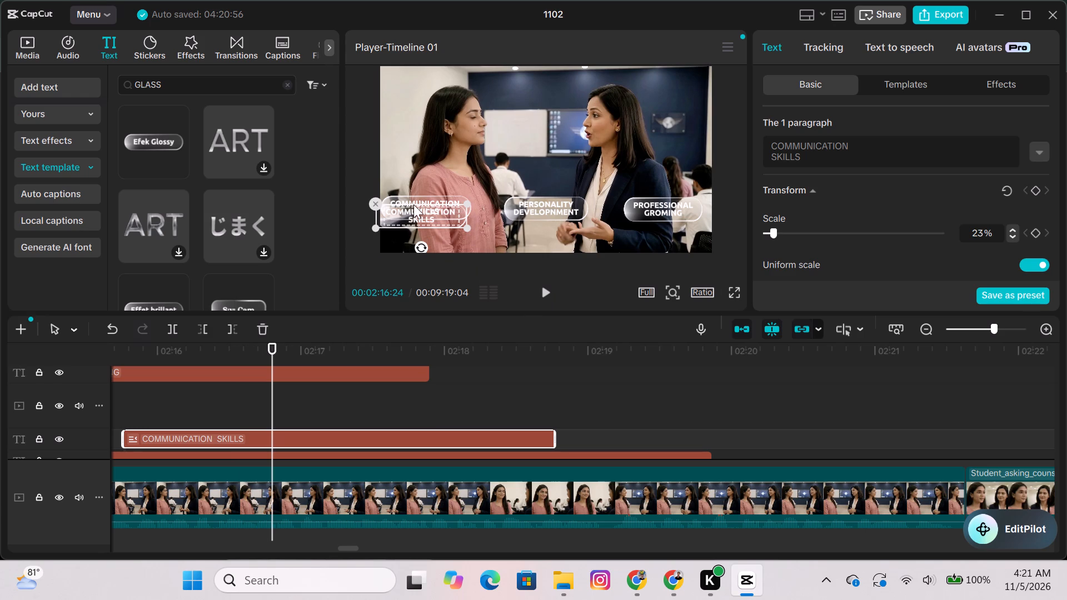
drag(413, 204, 486, 232)
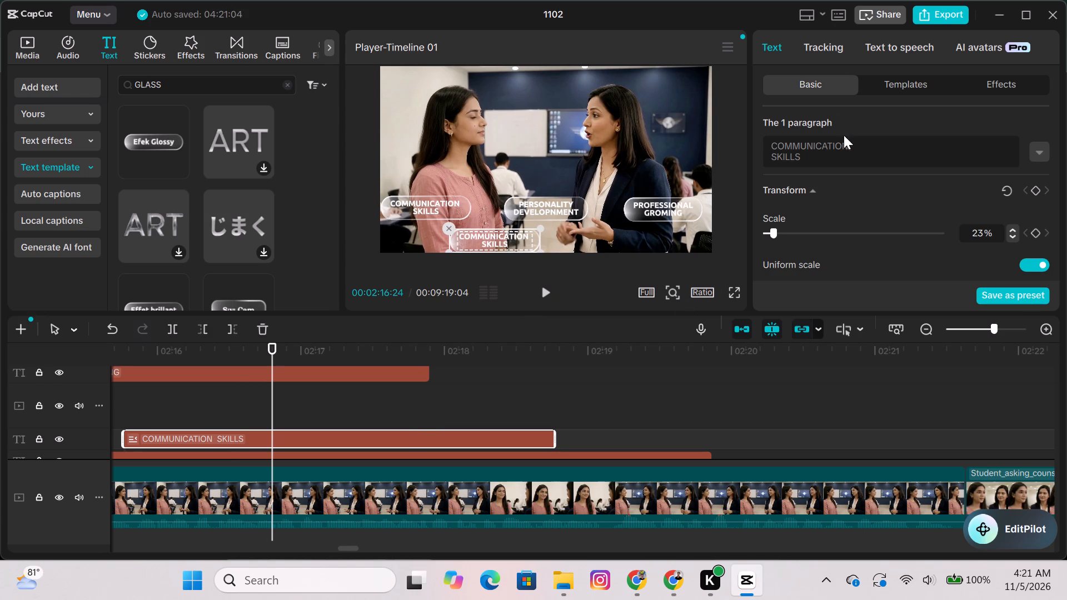
Replace the pasted title's text with INTERVIEW PREPERATION on two lines.
drag(853, 151, 744, 192)
drag(803, 156, 758, 135)
text(INTER)
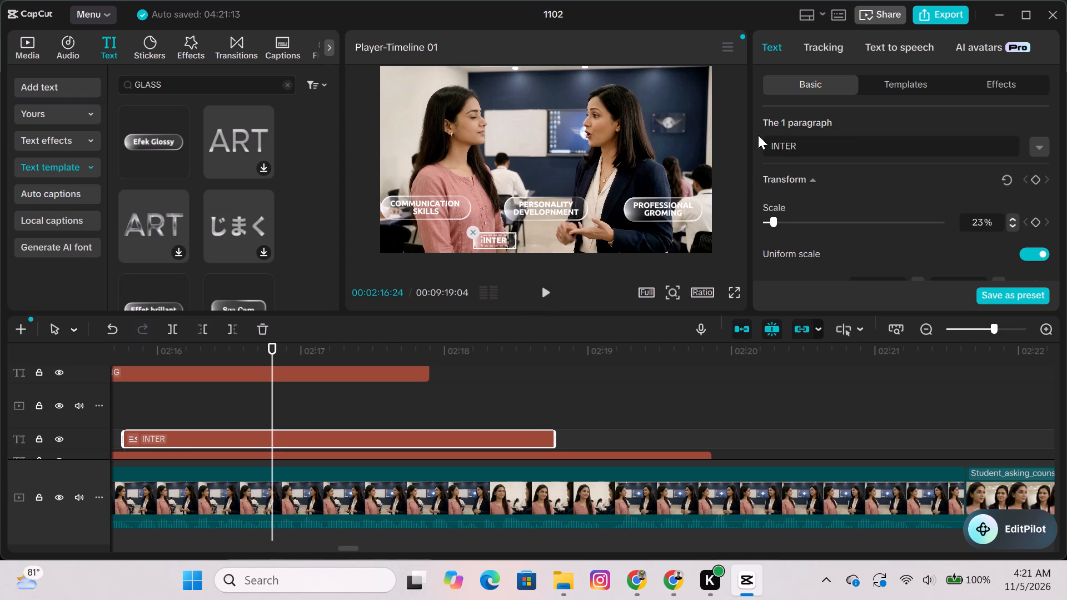
text(VIER)
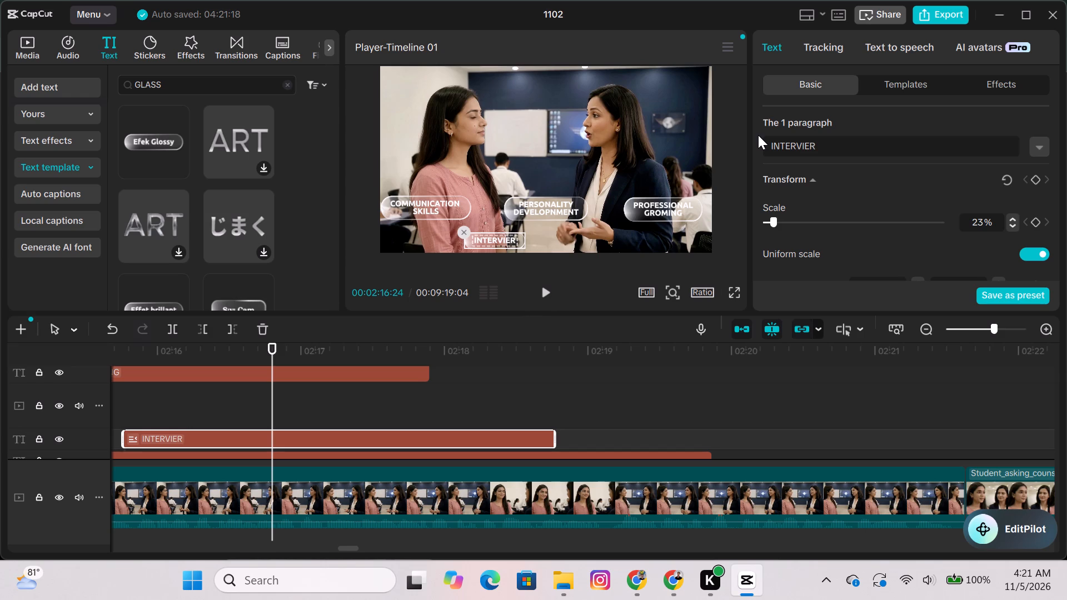
key(BackSpace)
key(w)
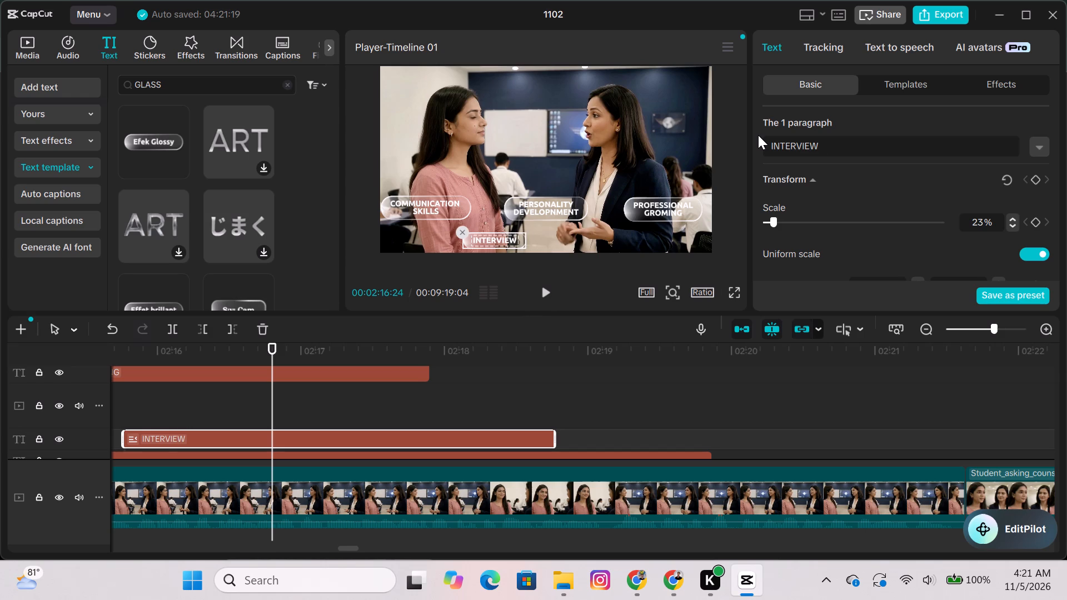
key(space)
key(BackSpace)
key(Return)
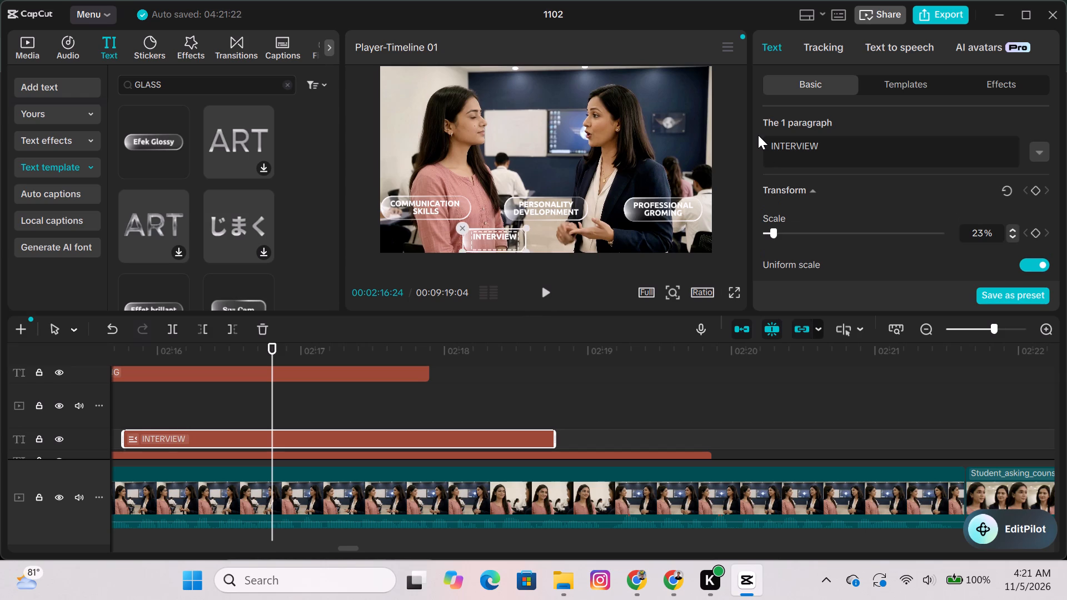
text(PREPERA)
text(TION)
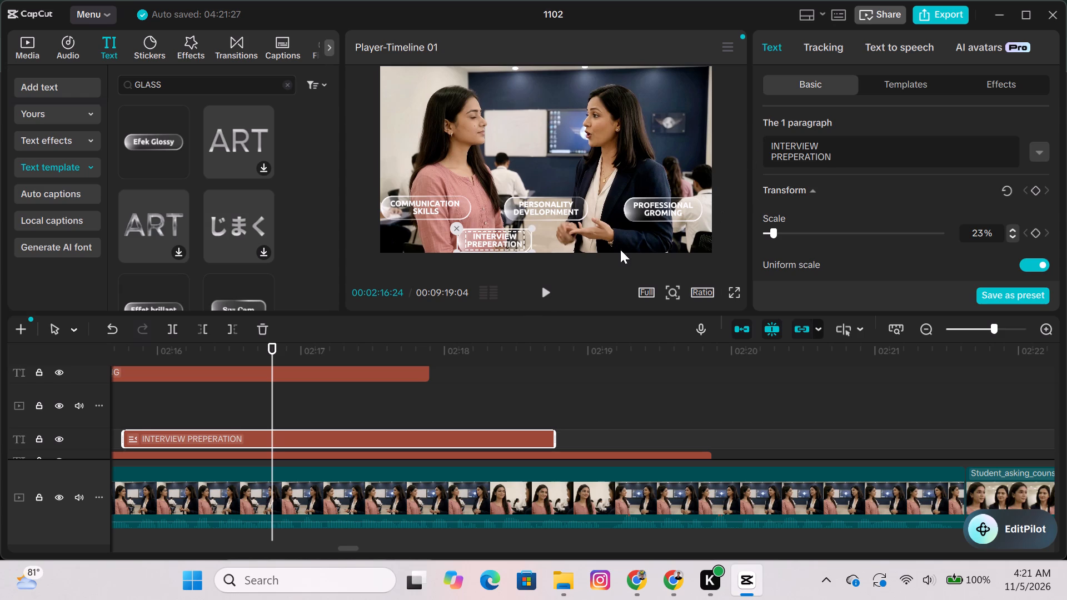
Play on to 00:02:18:07 and paste another copy of the COMMUNICATION SKILLS title there on its own text track.
click(547, 294)
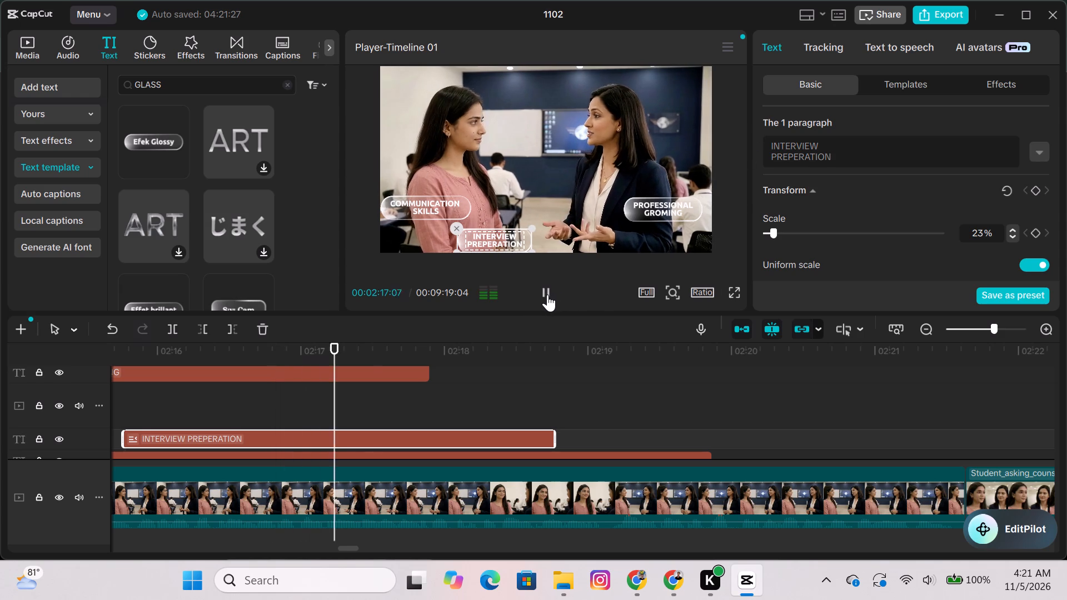
click(547, 294)
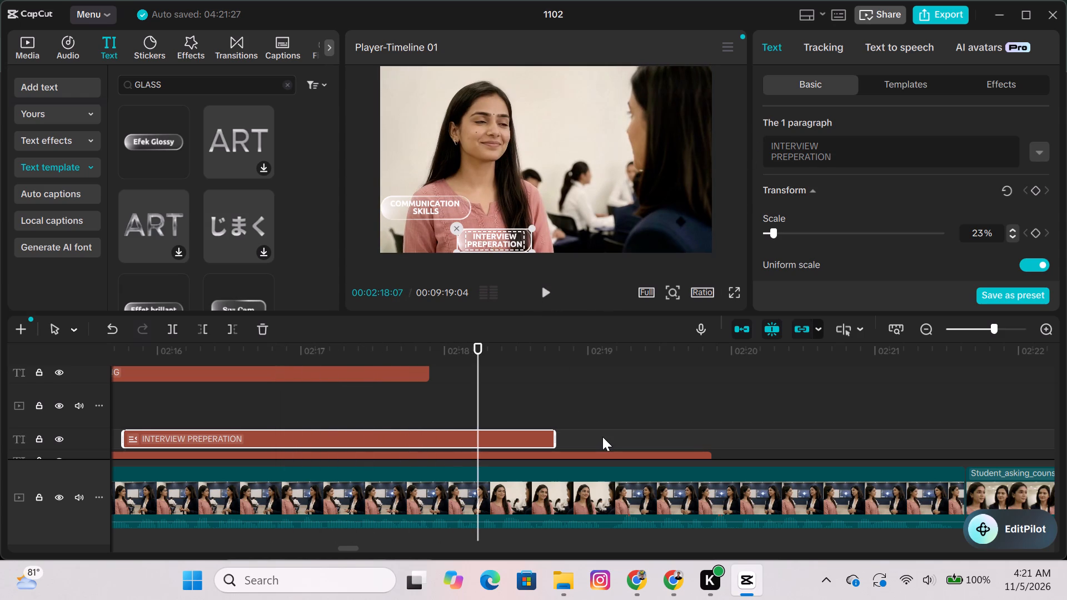
right_click(598, 407)
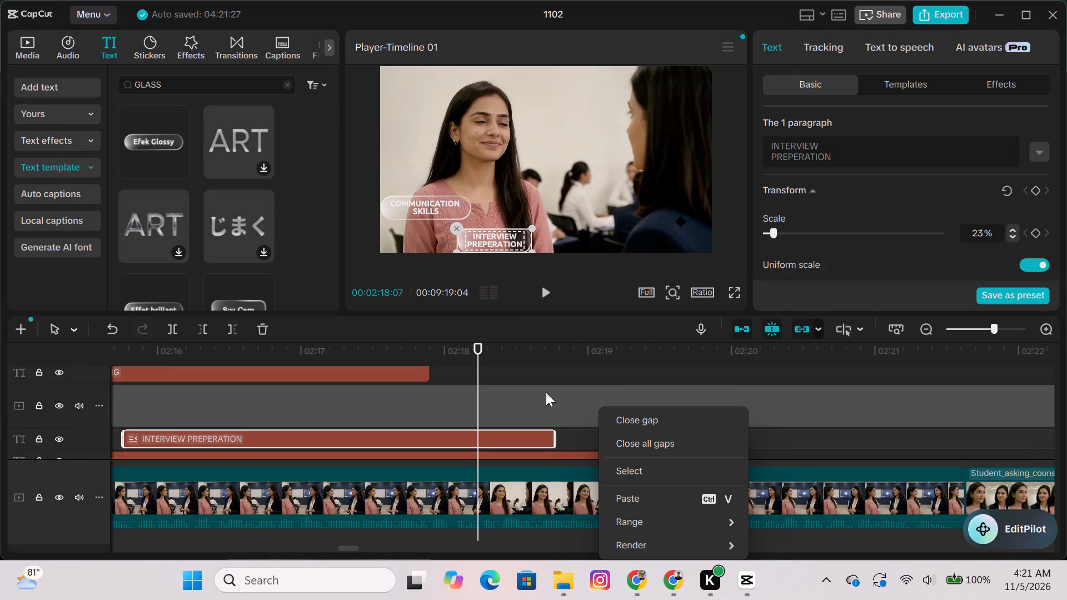
right_click(546, 392)
right_click(577, 395)
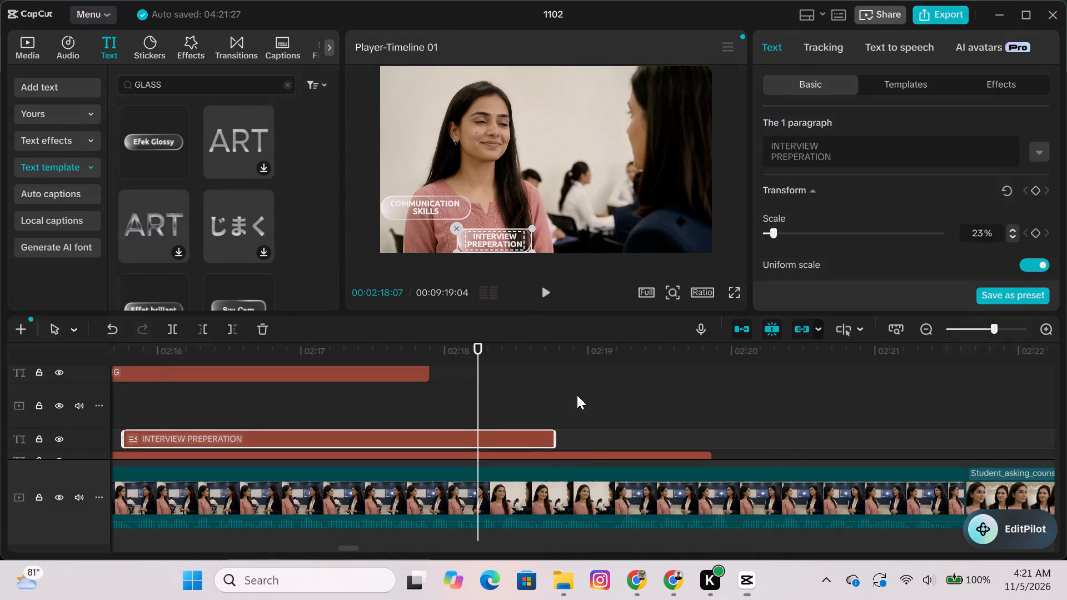
click(624, 484)
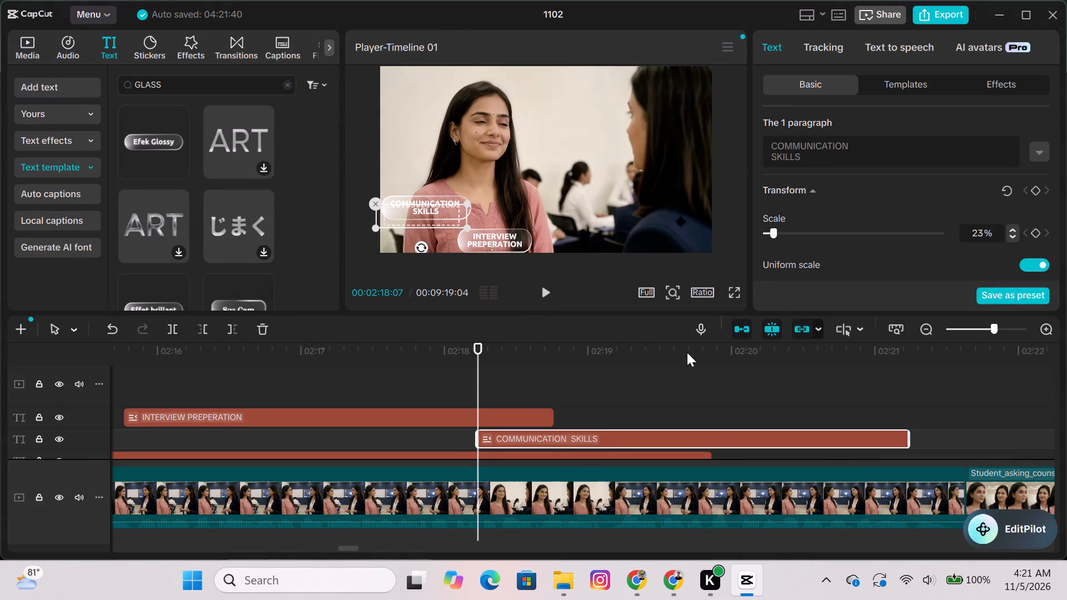
Replace the newly pasted title's text with COSTUMER SERVICE on two lines.
drag(805, 158, 736, 128)
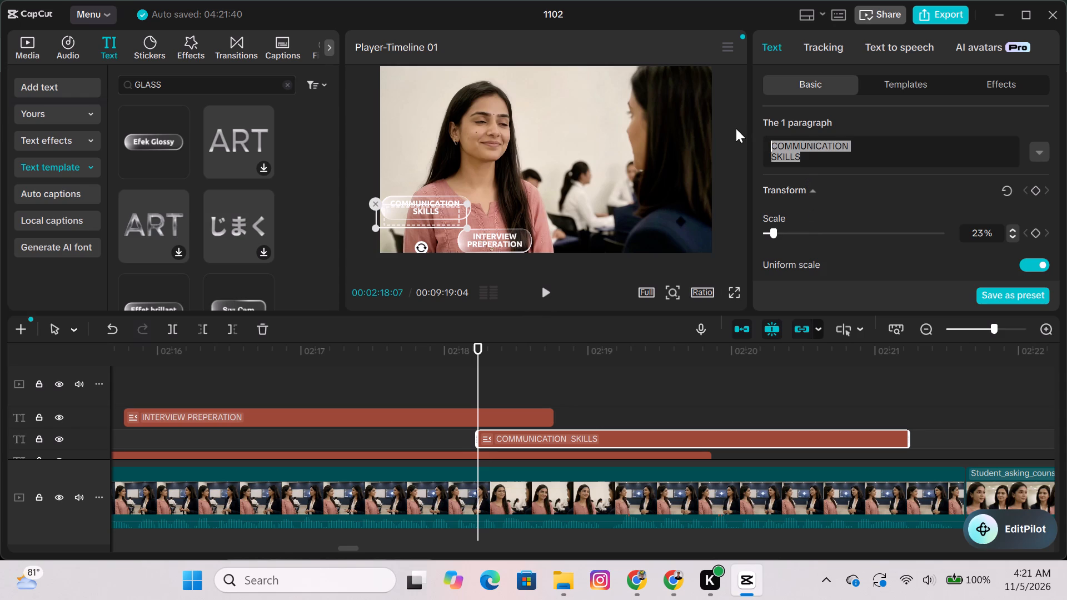
text(COS)
text(TUMER)
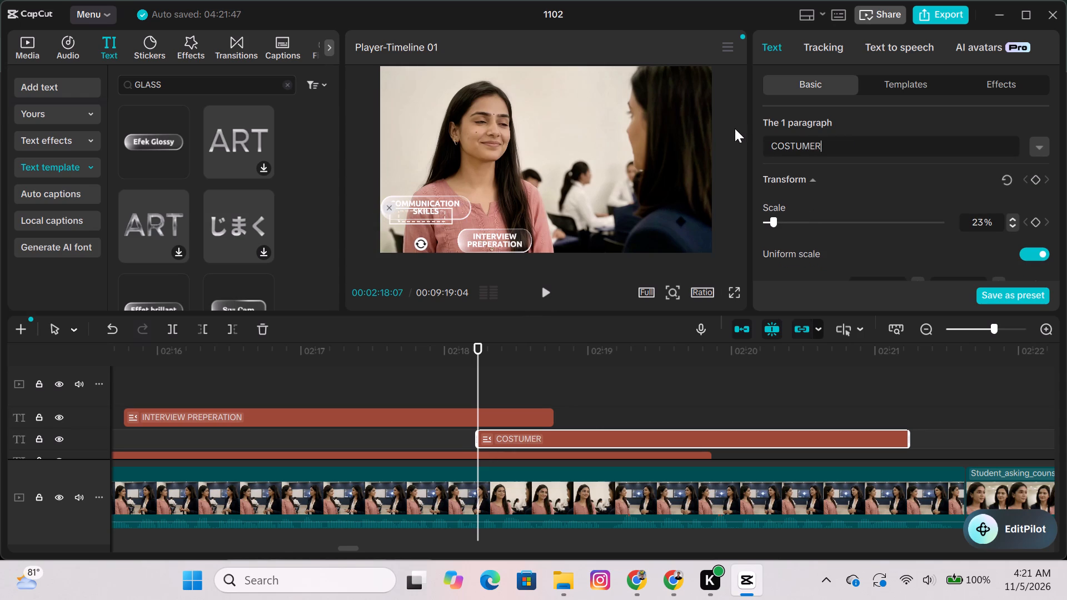
key(Return)
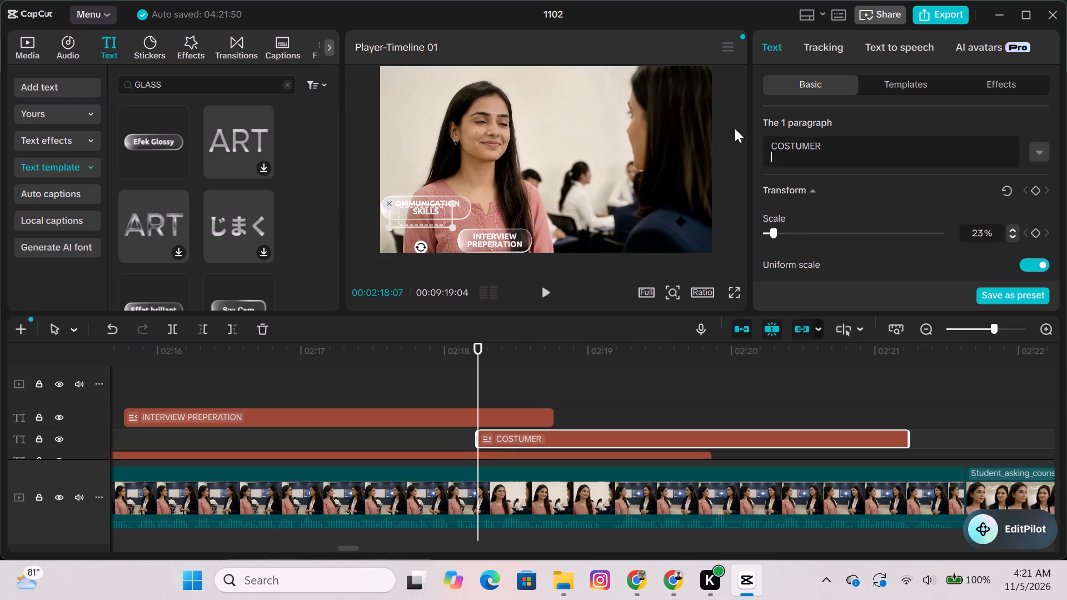
text(SER)
text(VICE)
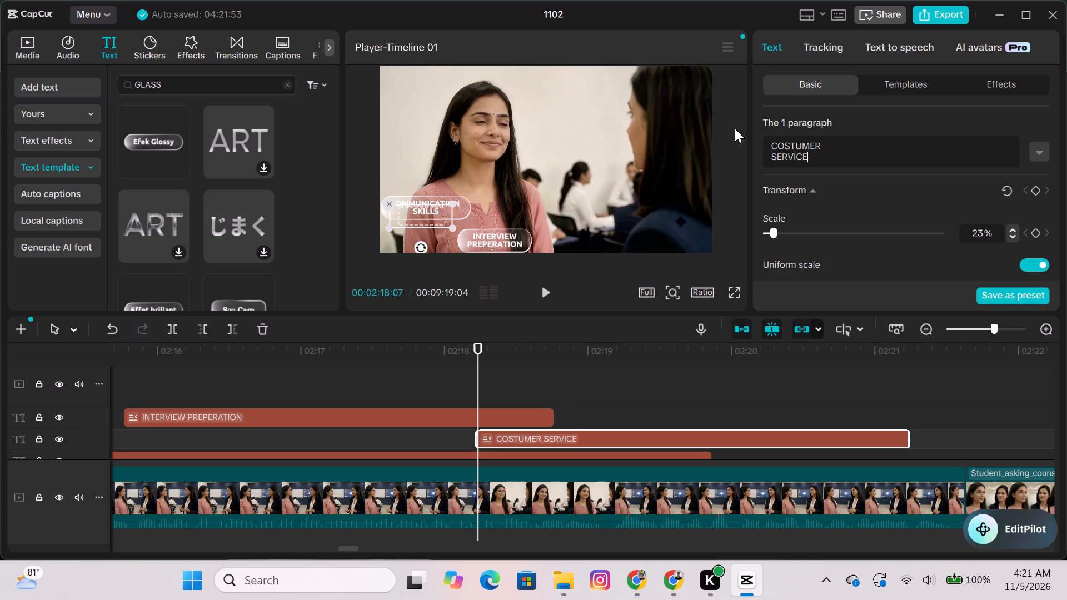
Play the classroom scene from about 00:02:12 to 00:02:17:05 to check the timing of the skill titles.
click(163, 387)
drag(164, 386, 272, 395)
scroll(273, 384, down, 2)
drag(243, 384, 77, 392)
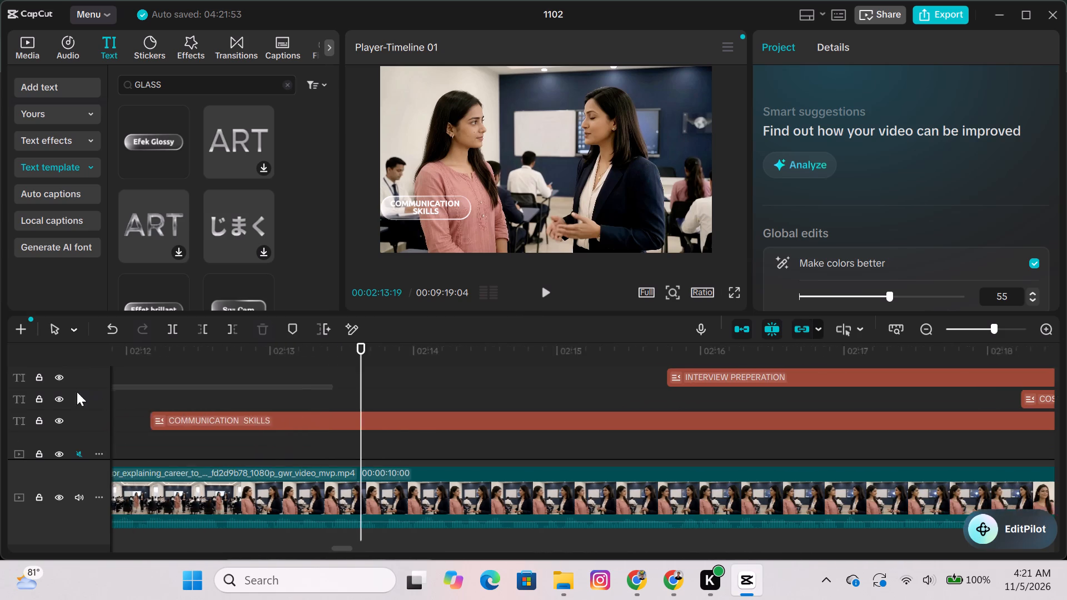
drag(77, 392, 170, 386)
click(285, 382)
click(537, 283)
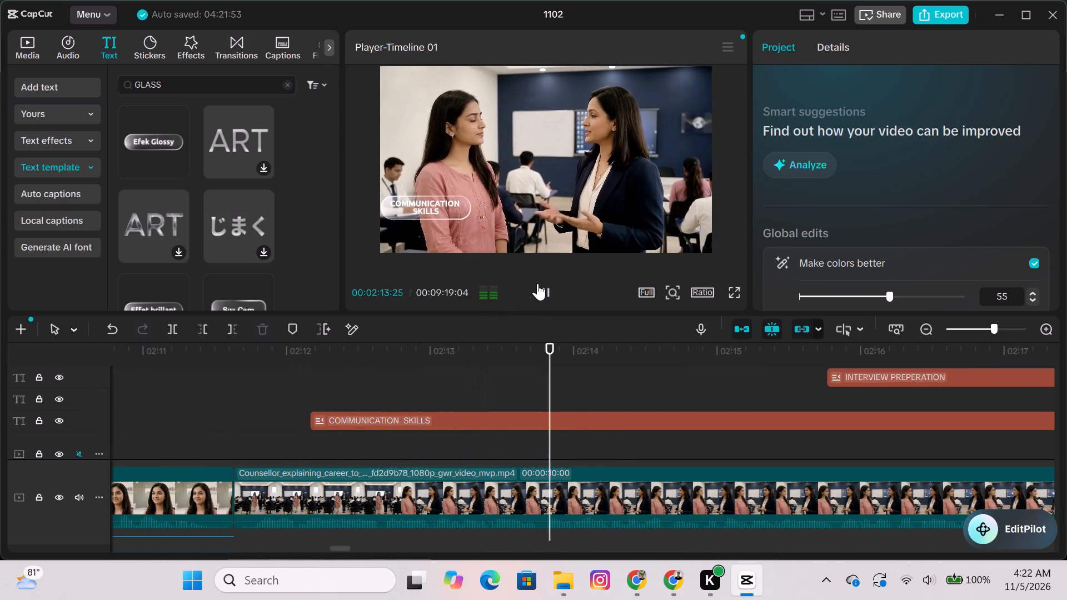
click(537, 283)
click(537, 283)
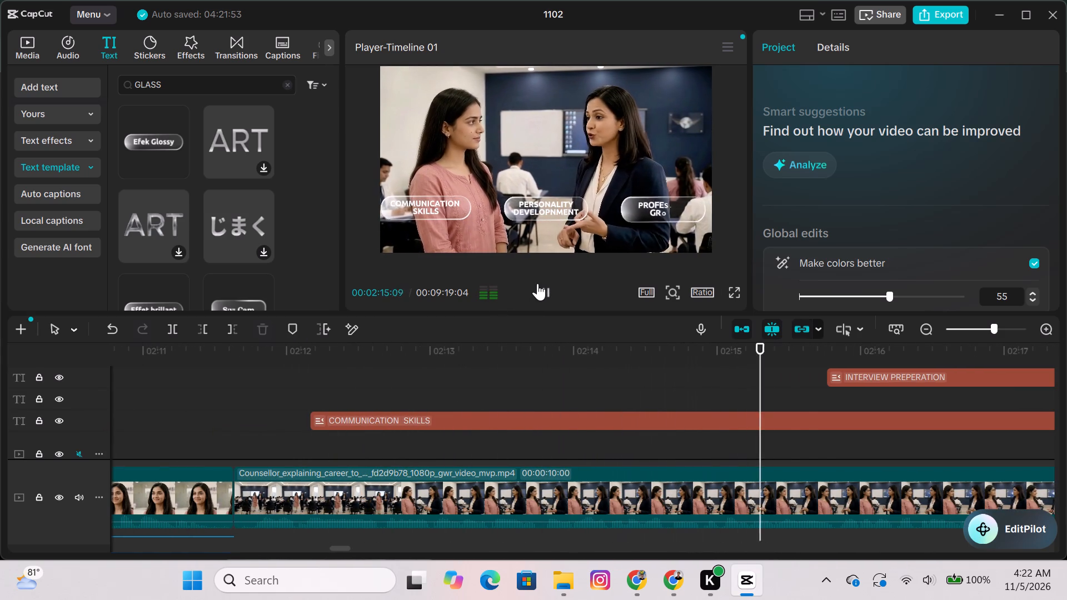
click(537, 283)
click(537, 283)
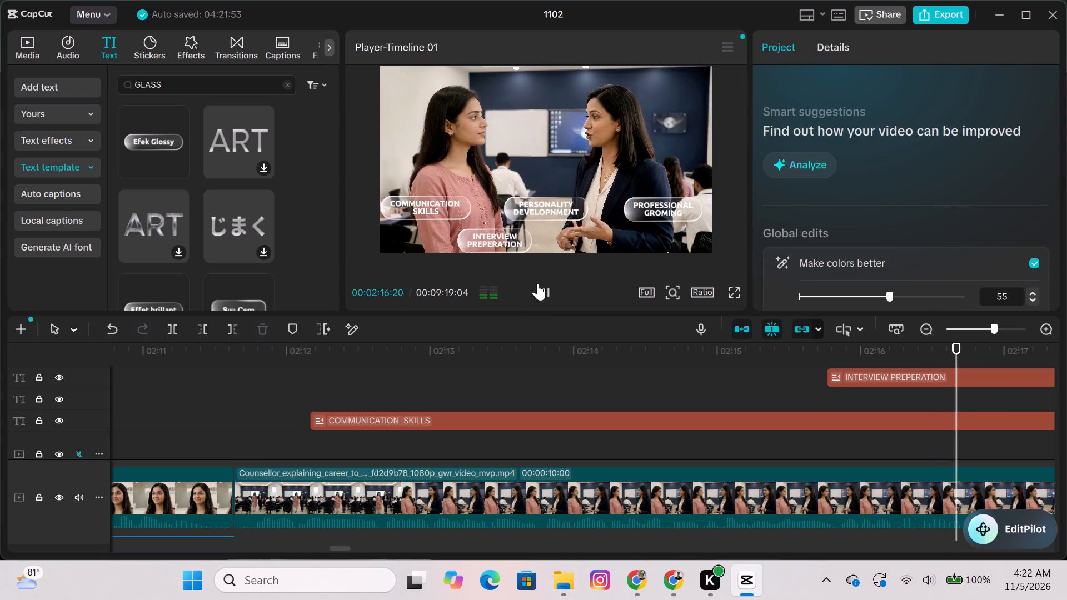
click(537, 283)
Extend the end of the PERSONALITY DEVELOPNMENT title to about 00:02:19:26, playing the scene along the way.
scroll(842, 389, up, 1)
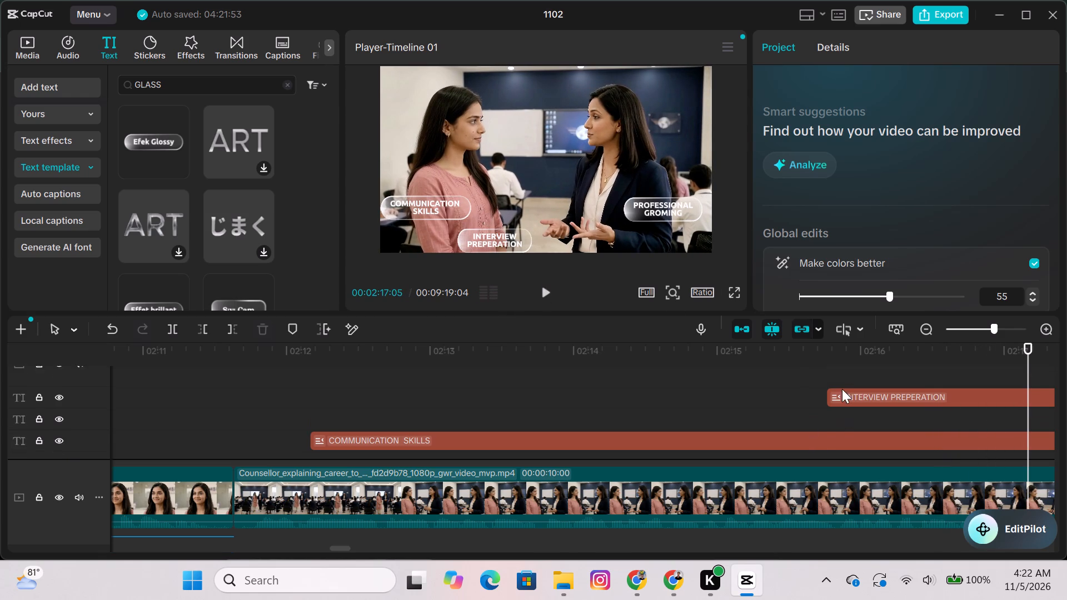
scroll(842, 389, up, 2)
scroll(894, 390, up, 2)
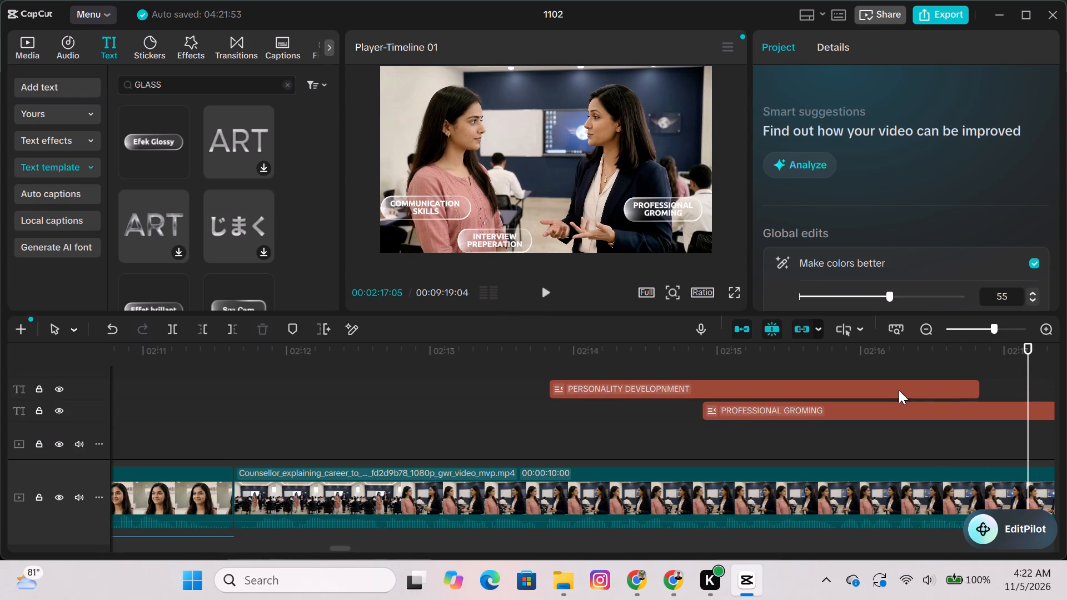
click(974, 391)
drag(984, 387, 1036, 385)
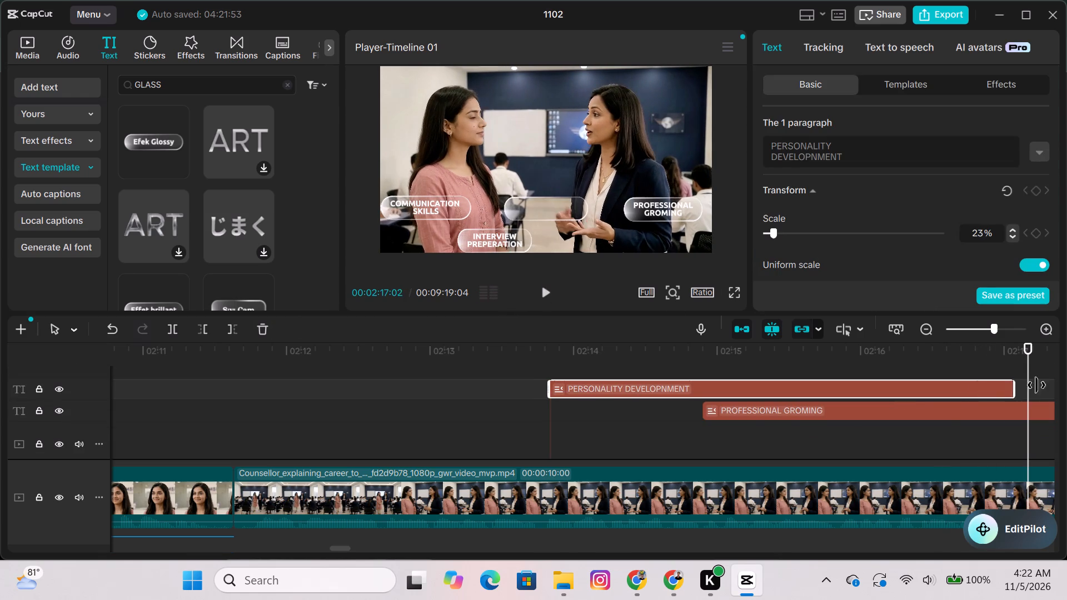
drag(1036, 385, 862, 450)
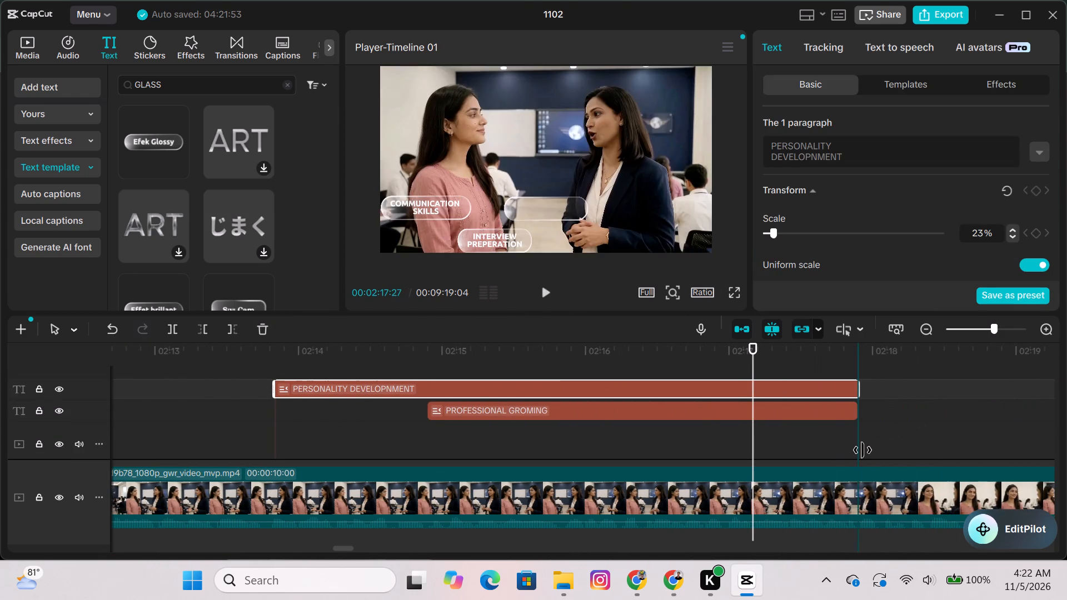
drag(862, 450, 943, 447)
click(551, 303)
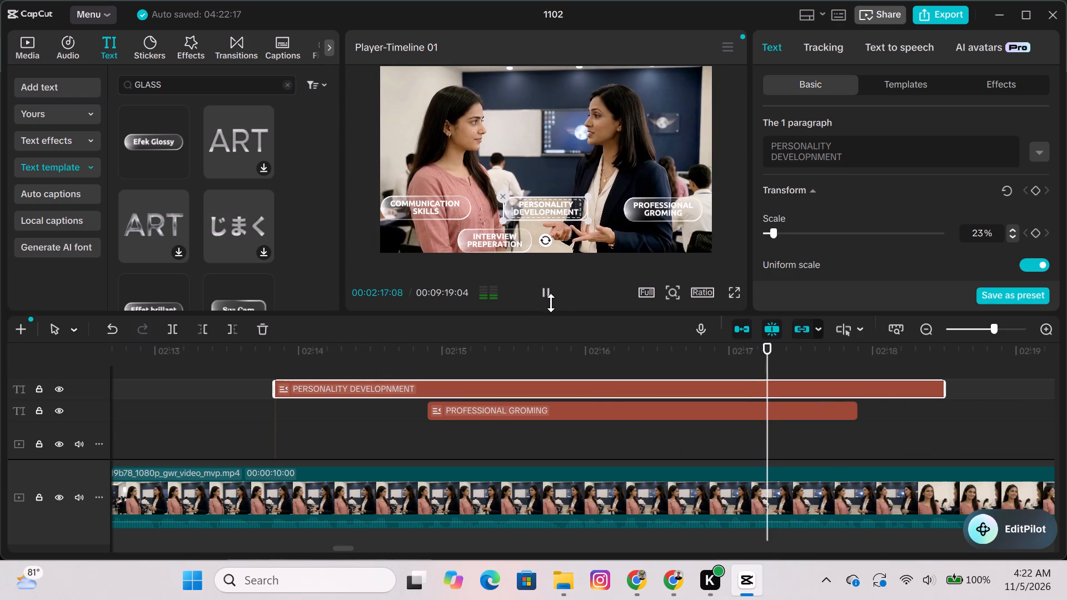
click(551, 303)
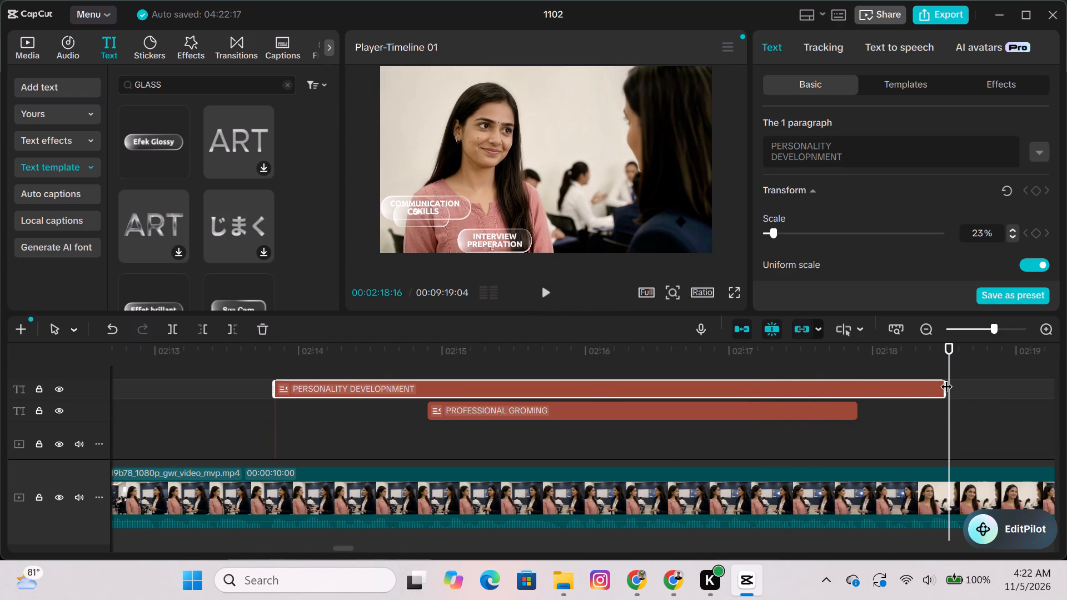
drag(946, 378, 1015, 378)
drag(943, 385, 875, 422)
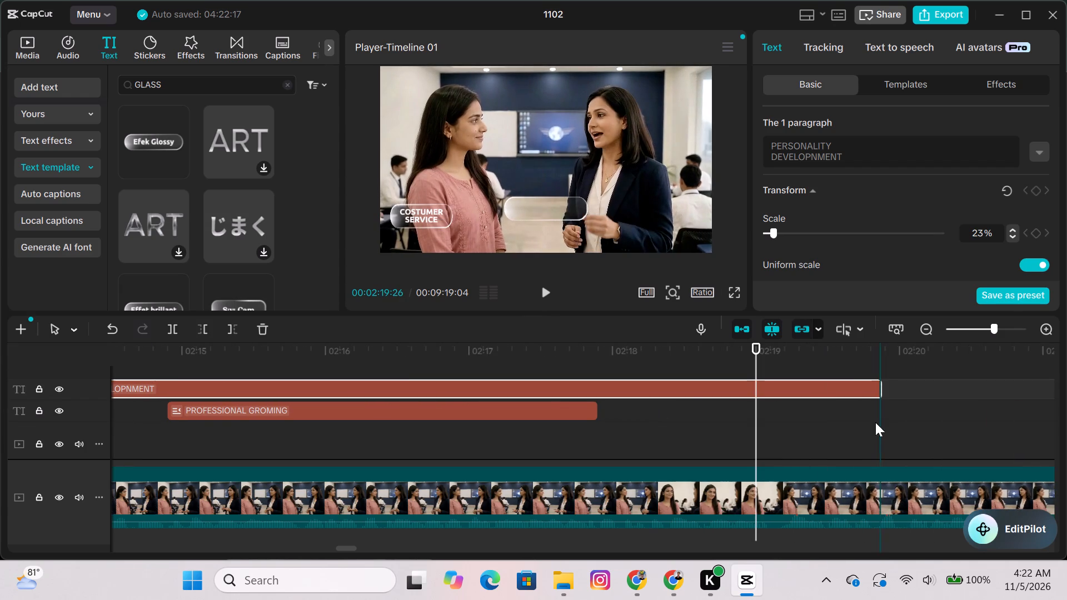
Replay the close-up of the student and set the PERSONALITY DEVELOPNMENT title to end at about 00:02:19:05.
click(547, 298)
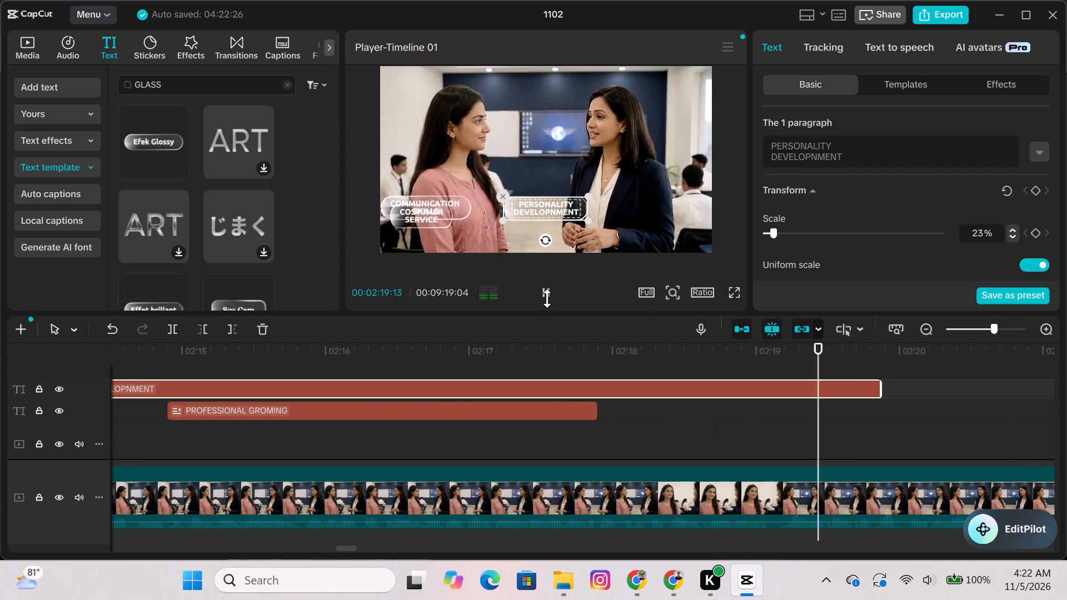
click(547, 298)
click(650, 349)
click(549, 291)
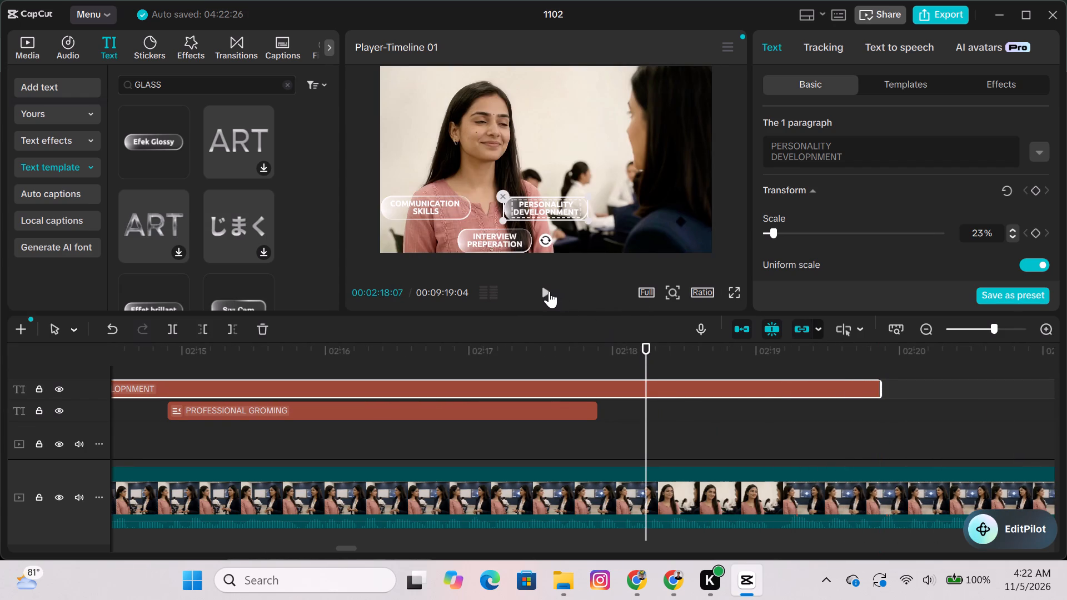
click(549, 291)
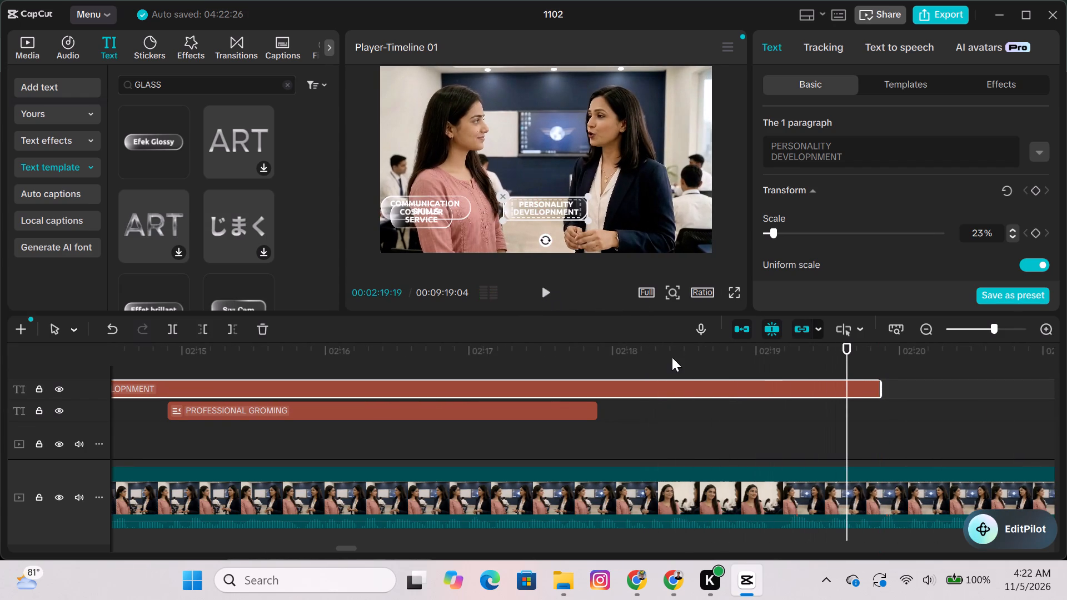
click(718, 356)
click(540, 286)
click(540, 286)
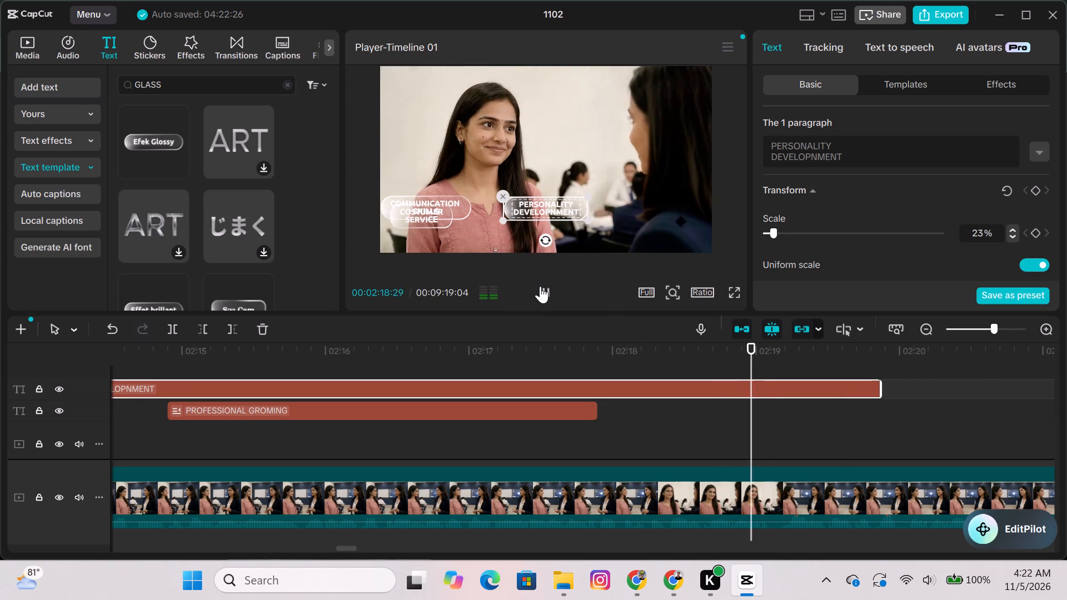
double_click(540, 286)
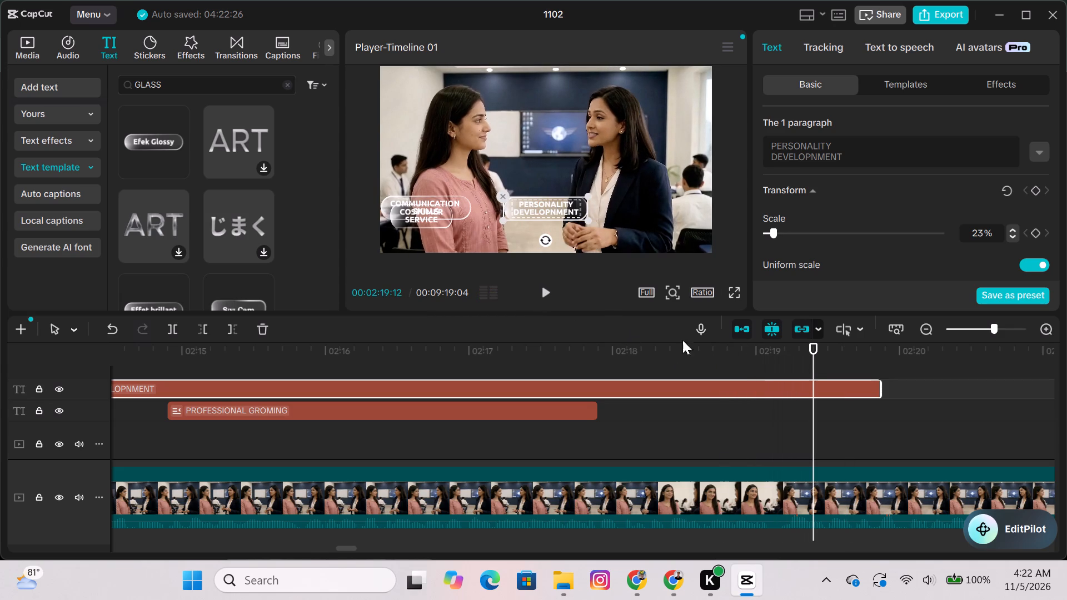
drag(879, 392, 779, 409)
click(672, 378)
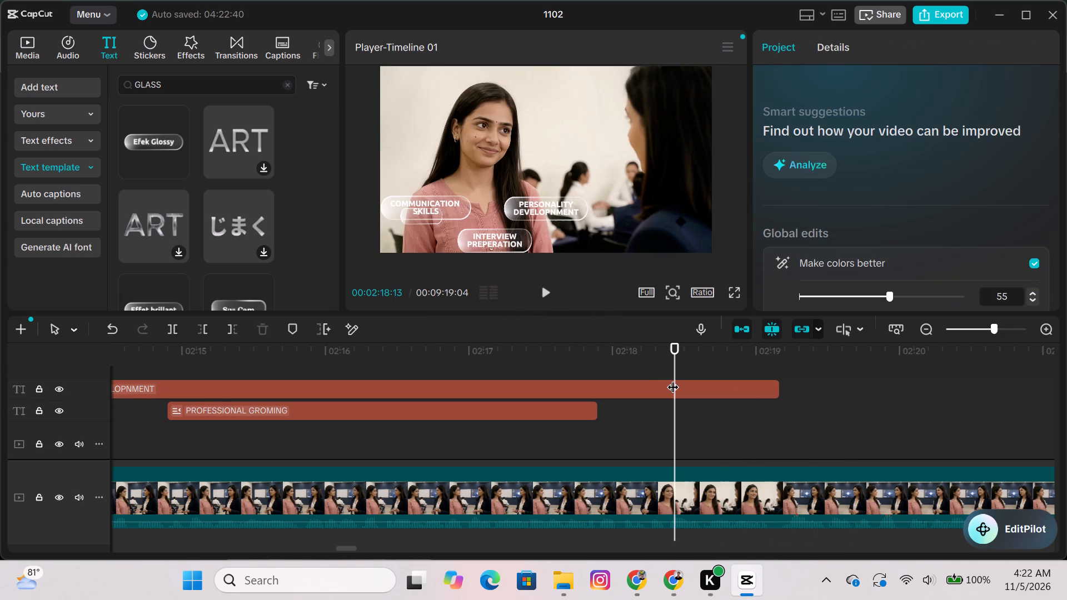
click(550, 284)
click(550, 284)
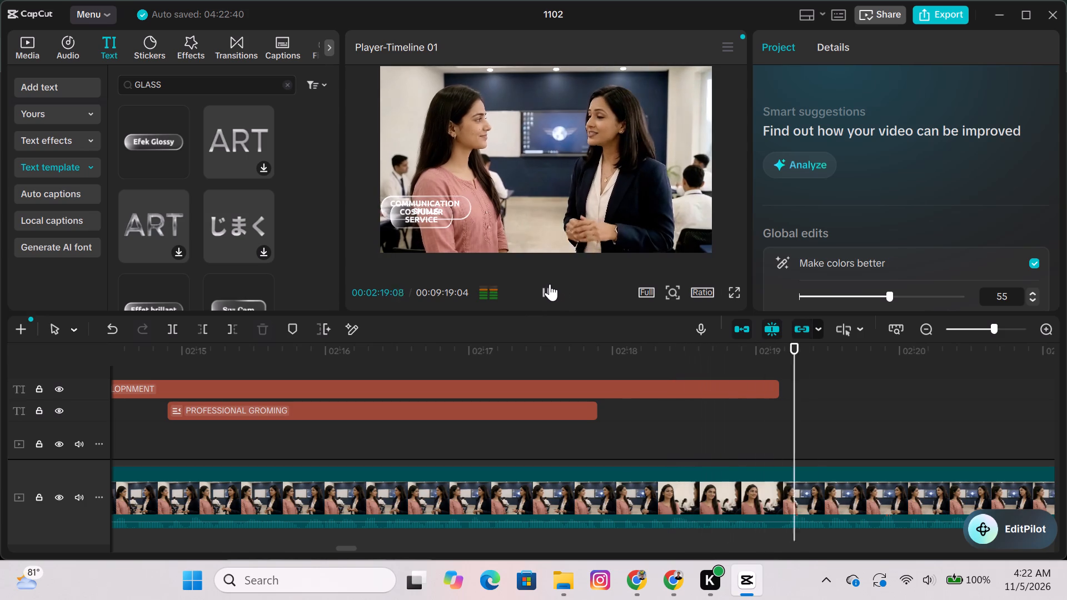
Extend the PROFESSIONAL GROMING and INTERVIEW PREPERATION titles to end together with the PERSONALITY DEVELOPNMENT title.
click(581, 416)
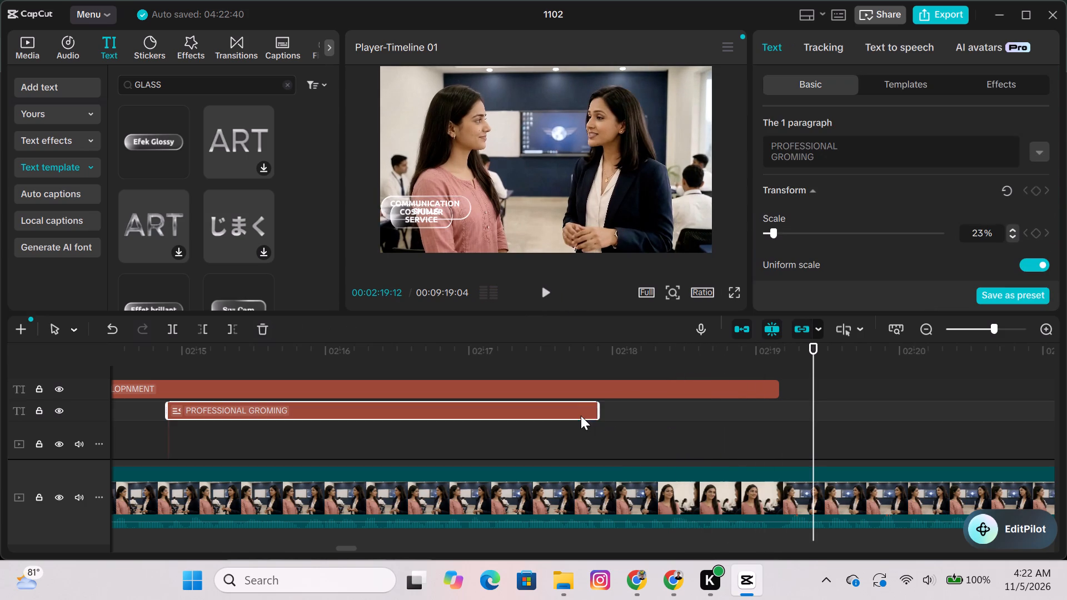
drag(600, 409, 775, 417)
scroll(736, 429, down, 2)
click(713, 446)
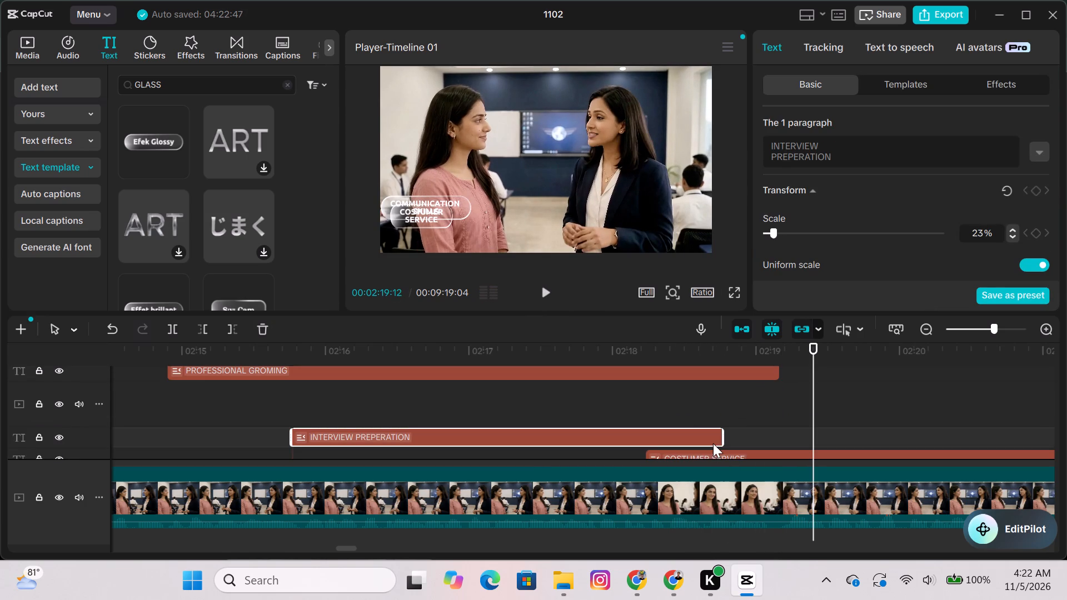
drag(721, 439, 781, 434)
Shorten the COMMUNICATION SKILLS title so it ends level with the INTERVIEW PREPERATION title.
scroll(770, 437, down, 2)
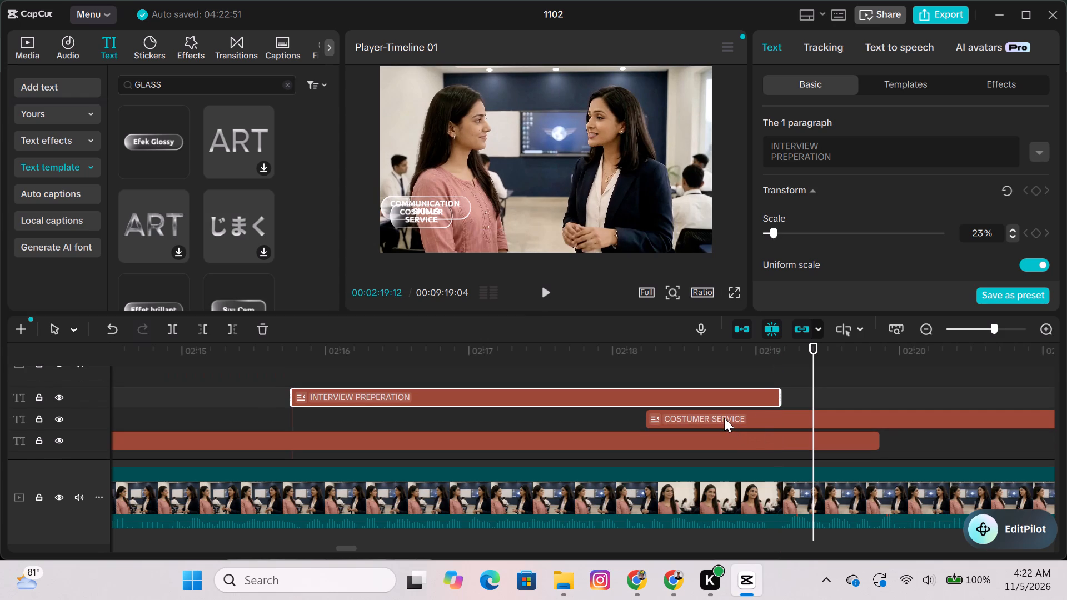
scroll(819, 429, up, 4)
scroll(819, 429, down, 4)
click(841, 441)
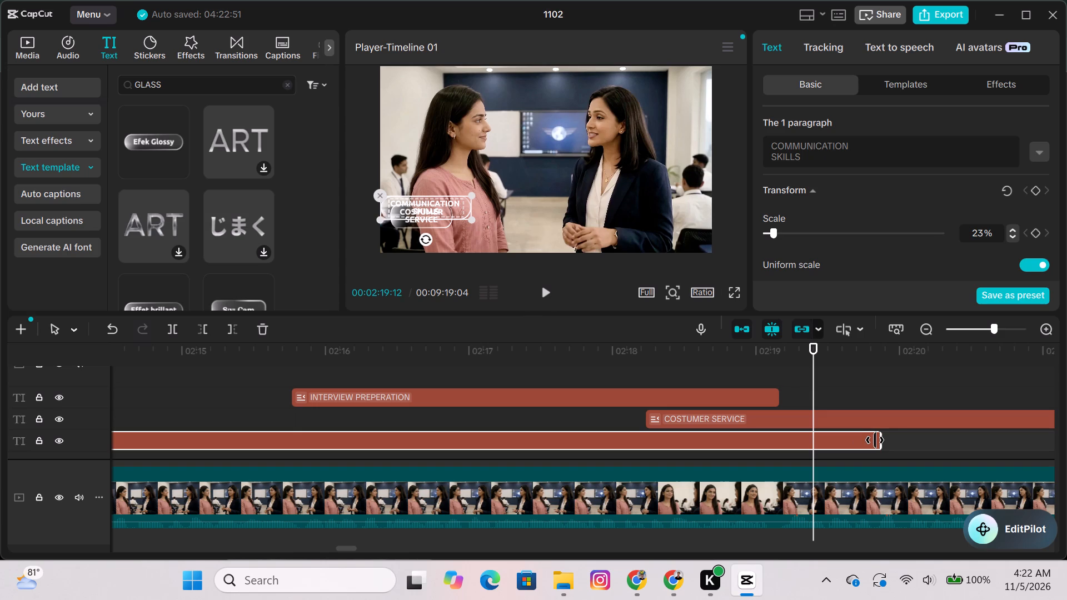
drag(883, 438, 781, 468)
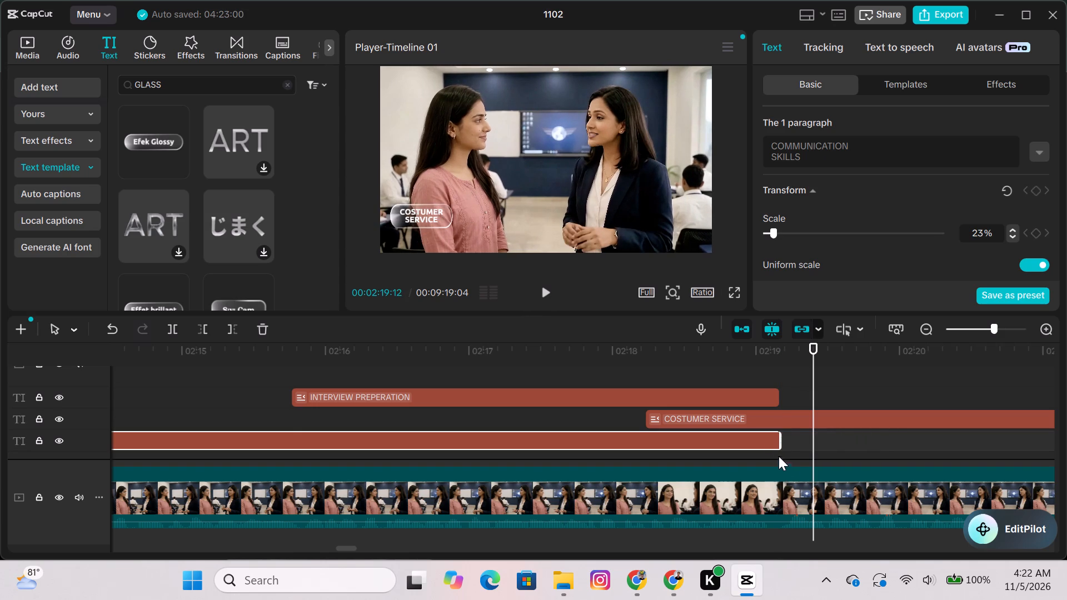
Trim off the part of the COSTUMER SERVICE title after 00:02:19:05, where the other titles end.
click(784, 419)
double_click(782, 441)
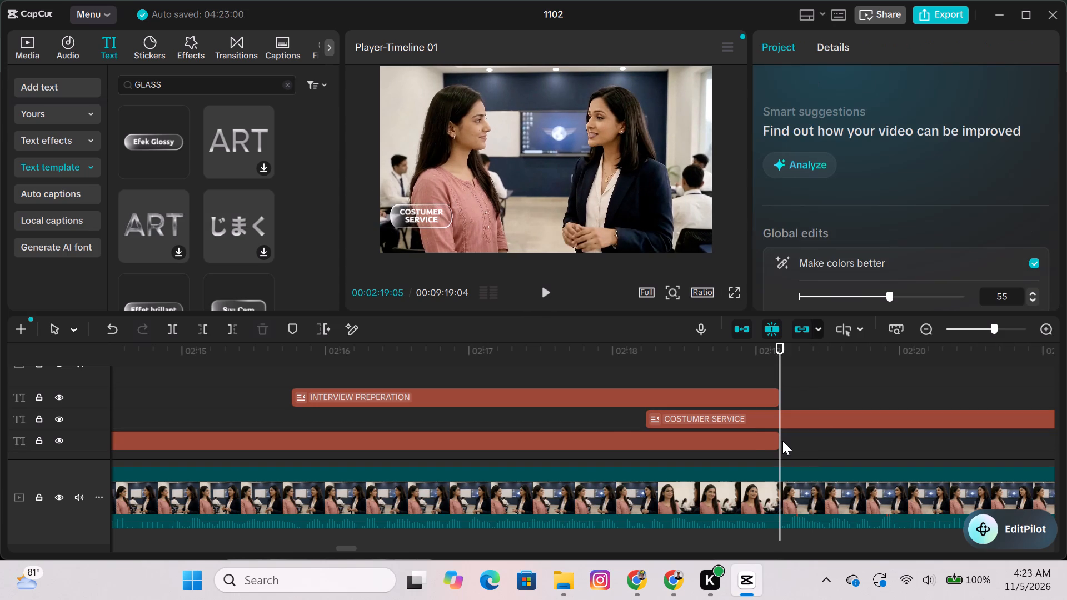
click(784, 422)
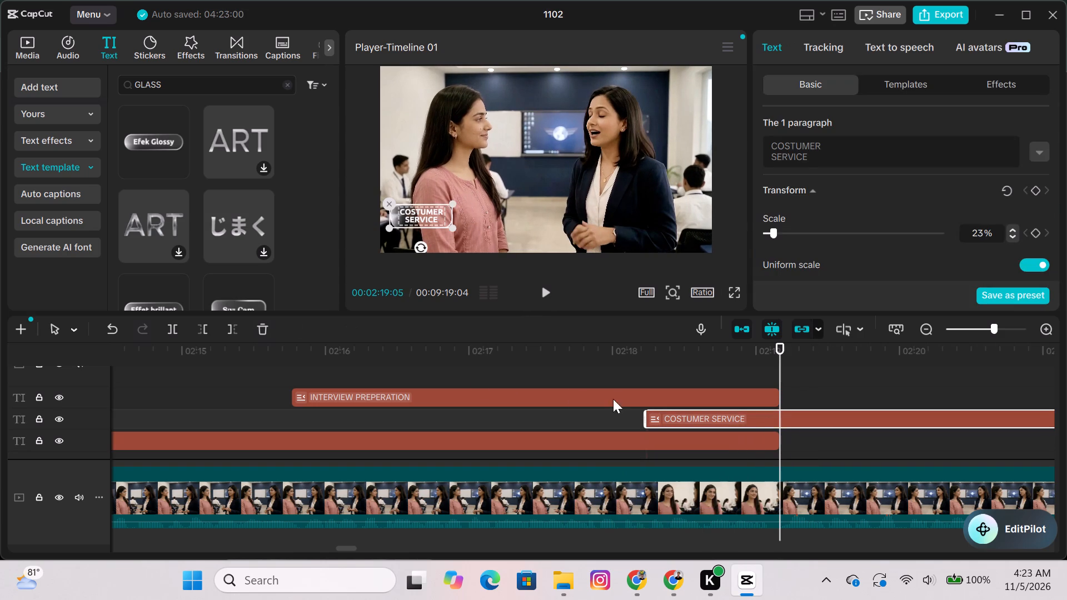
click(236, 329)
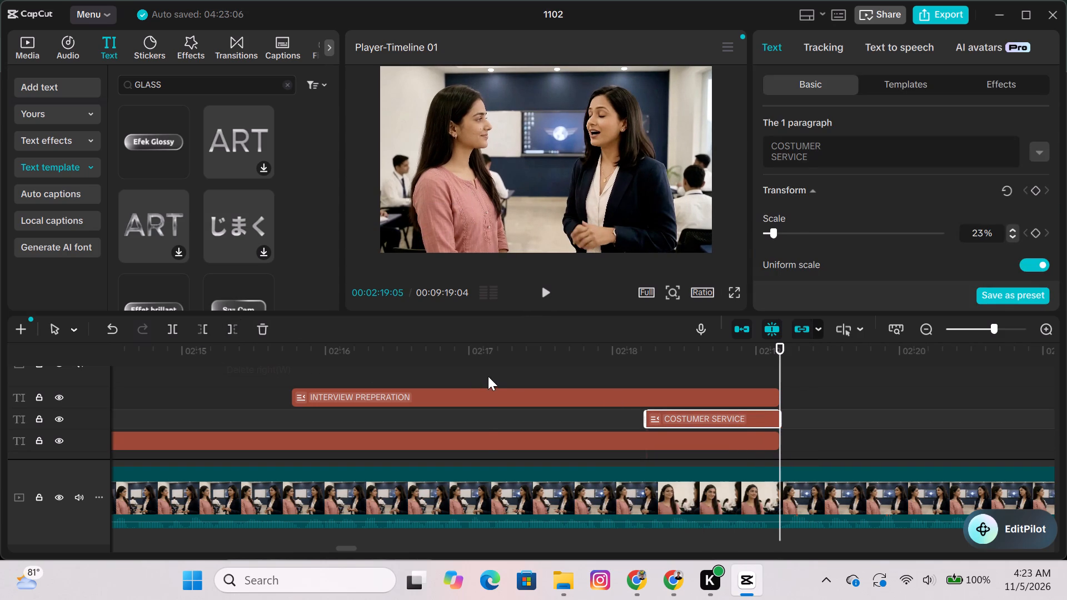
Play the titles through to 00:02:17:26 and extend the COSTUMER SERVICE title's start back to about 00:02:17:09.
click(488, 376)
drag(488, 376, 454, 390)
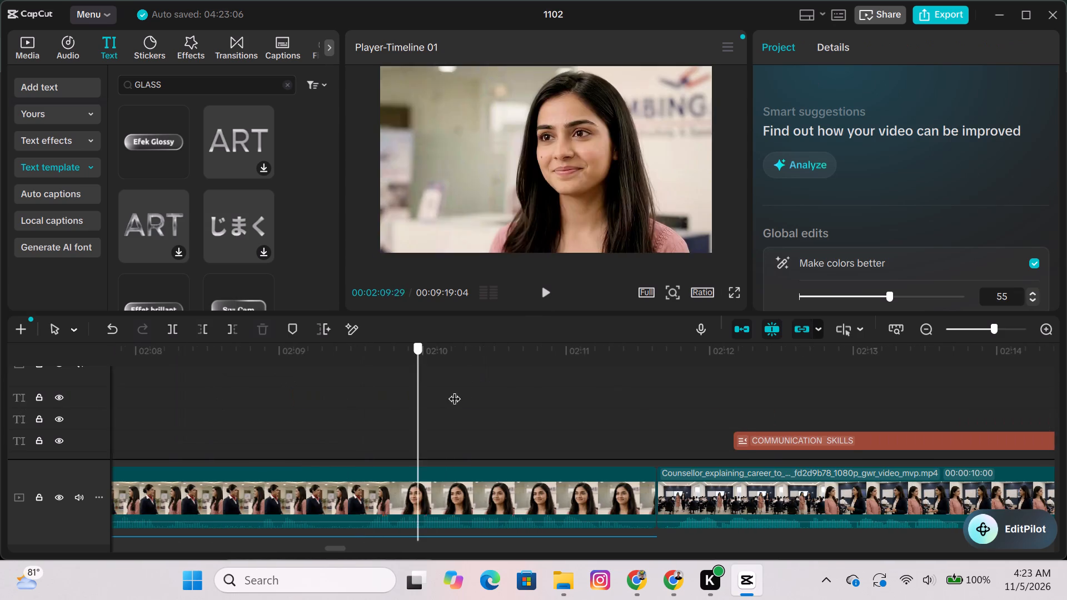
drag(454, 390, 611, 404)
click(544, 292)
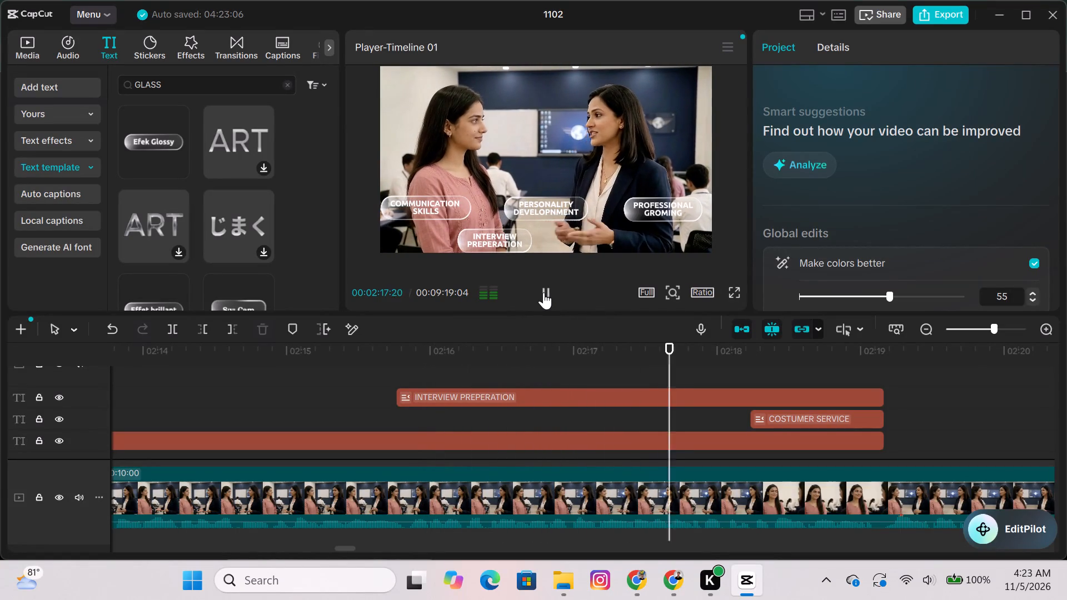
click(544, 292)
click(774, 418)
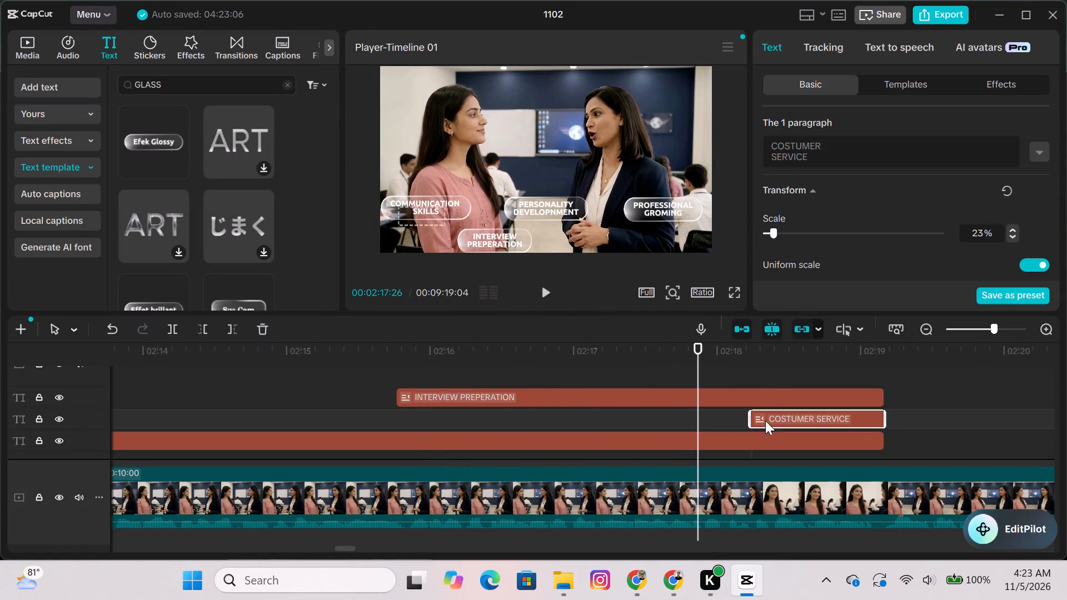
drag(747, 417, 614, 432)
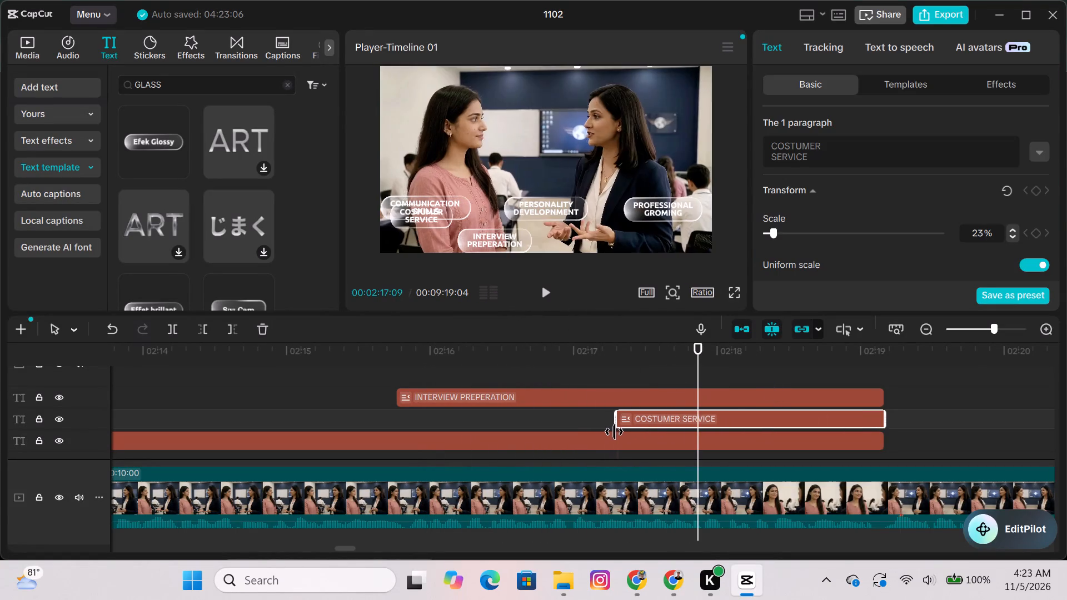
Extend the start of the COSTUMER SERVICE title back to about 00:02:17 and play it through to 00:02:17:25.
drag(614, 432, 567, 433)
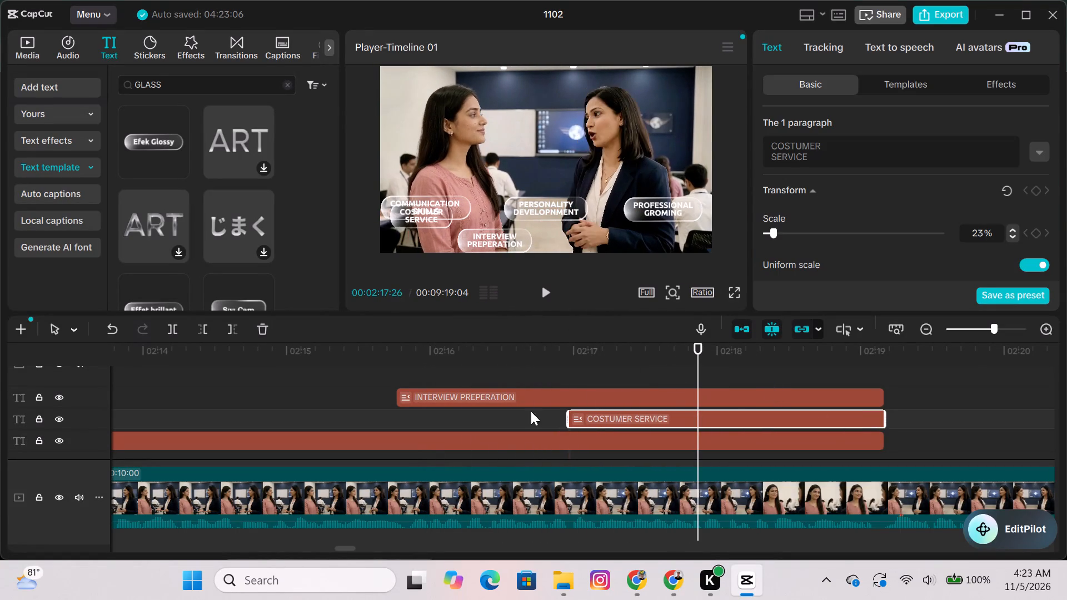
click(495, 362)
click(551, 297)
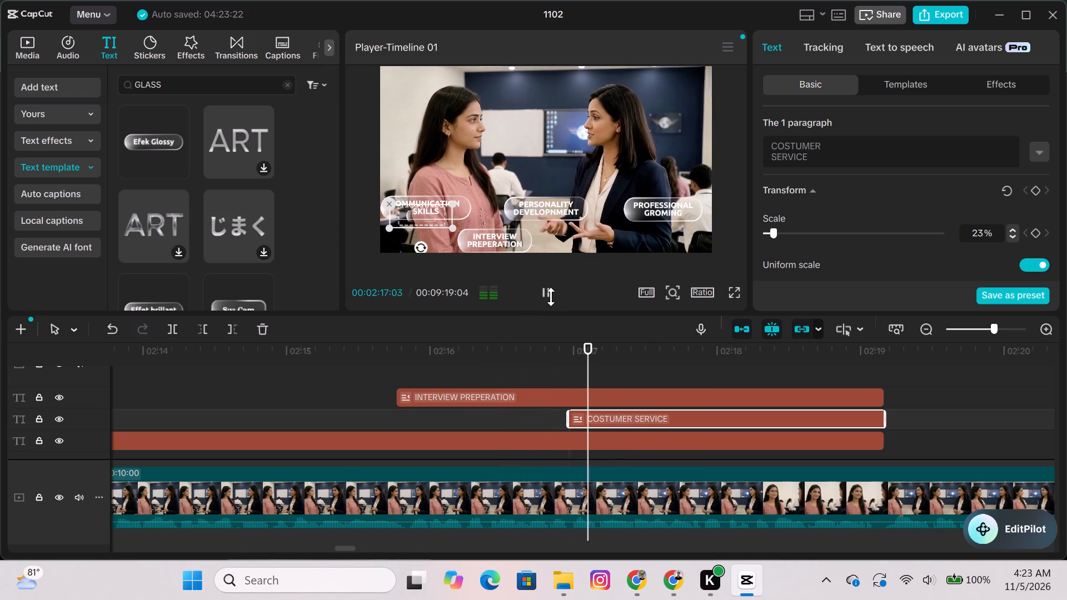
click(551, 297)
Move the COSTUMER SERVICE title off COMMUNICATION SKILLS to the lower part of the frame, between INTERVIEW PREPERATION and PROFESSIONAL GROMING.
drag(413, 211, 612, 215)
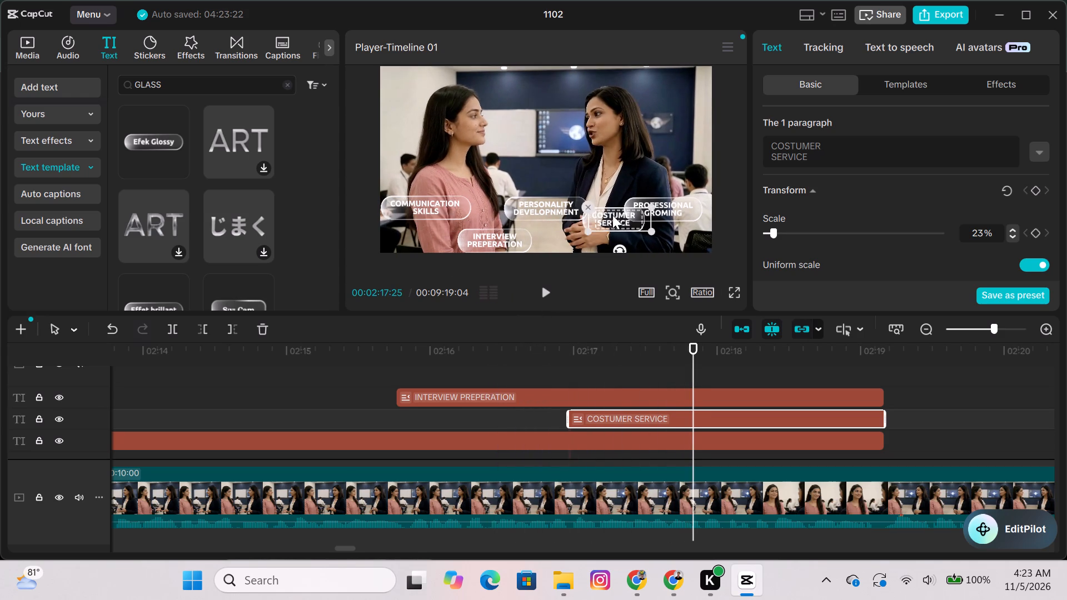
drag(612, 215, 607, 234)
Play the video from before the INTERVIEW PREPERATION title through to 00:02:41:24, reviewing the titles and the scenes that follow.
click(552, 375)
drag(552, 375, 508, 381)
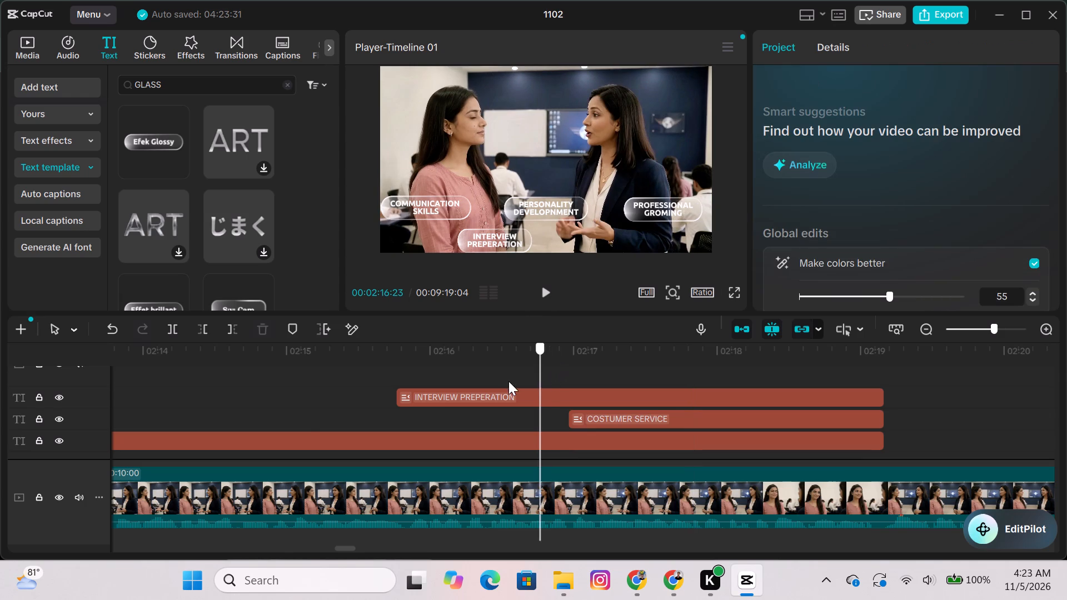
drag(508, 381, 309, 394)
click(550, 294)
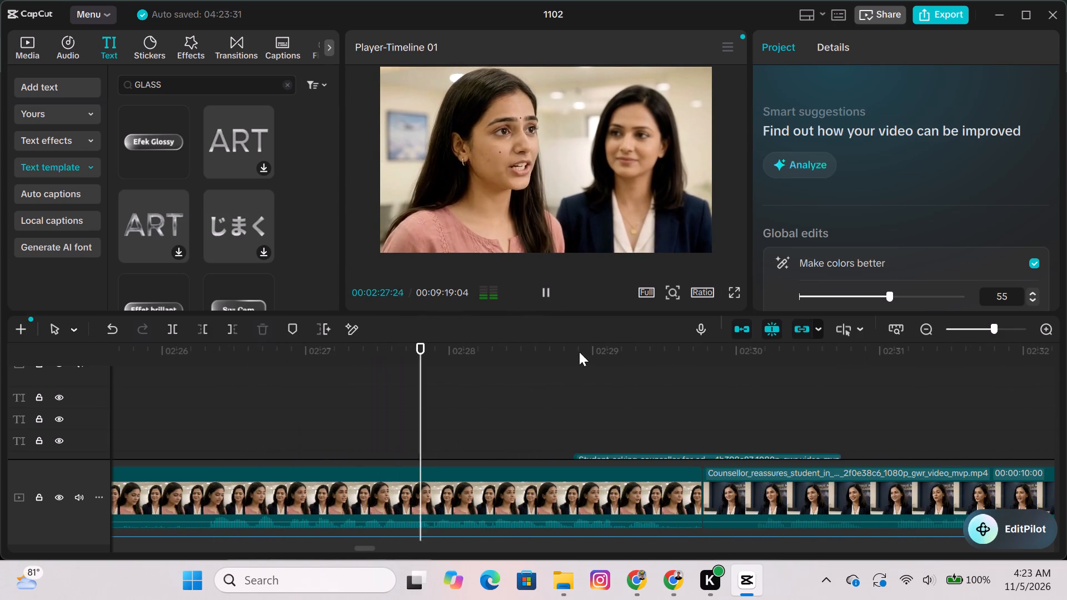
scroll(592, 372, up, 4)
scroll(593, 372, down, 8)
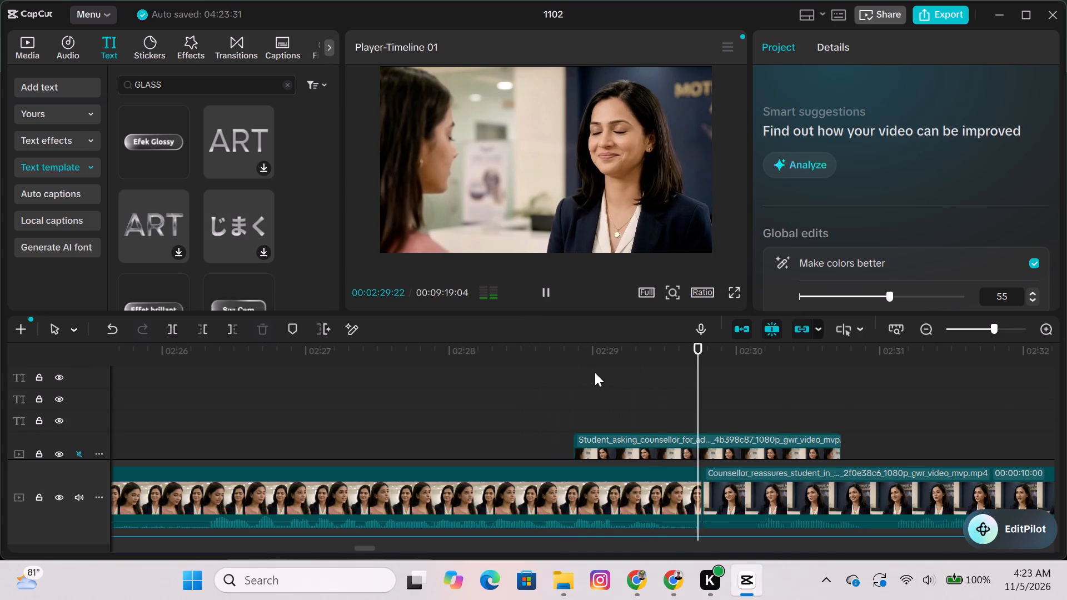
scroll(595, 372, down, 2)
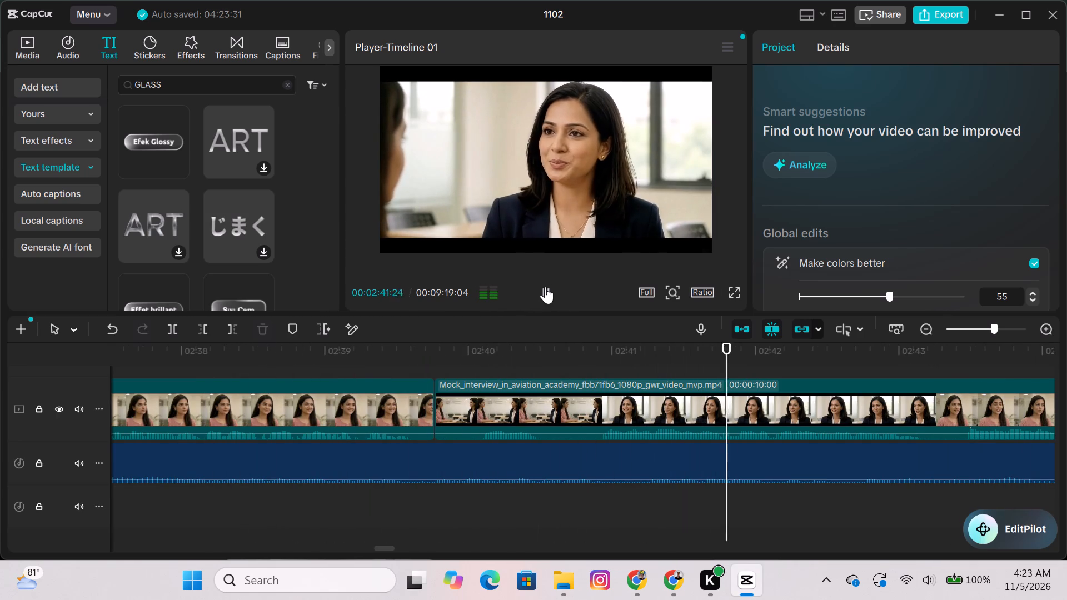
click(545, 287)
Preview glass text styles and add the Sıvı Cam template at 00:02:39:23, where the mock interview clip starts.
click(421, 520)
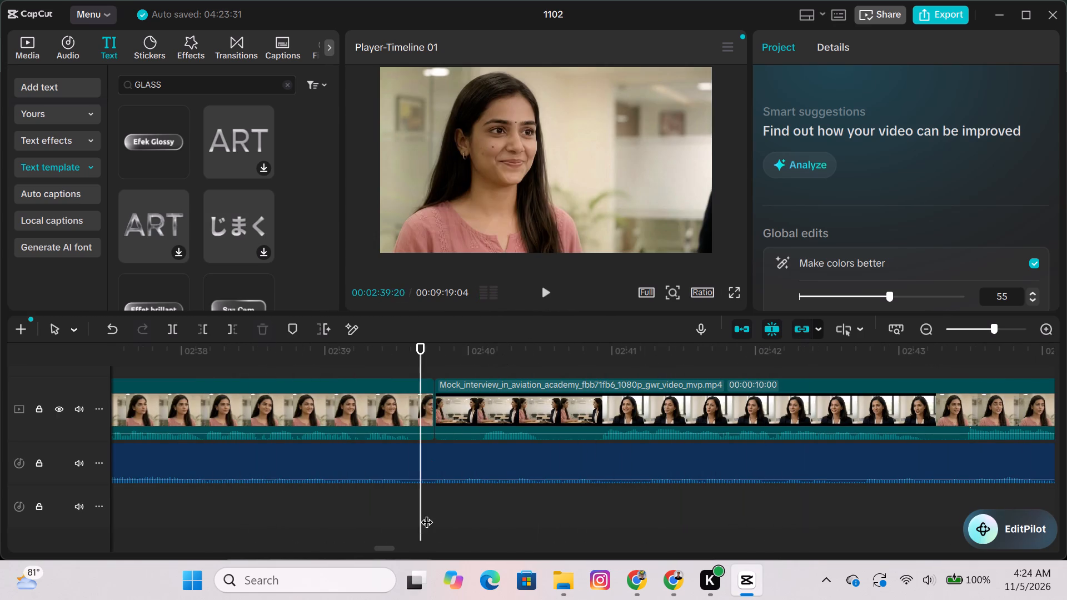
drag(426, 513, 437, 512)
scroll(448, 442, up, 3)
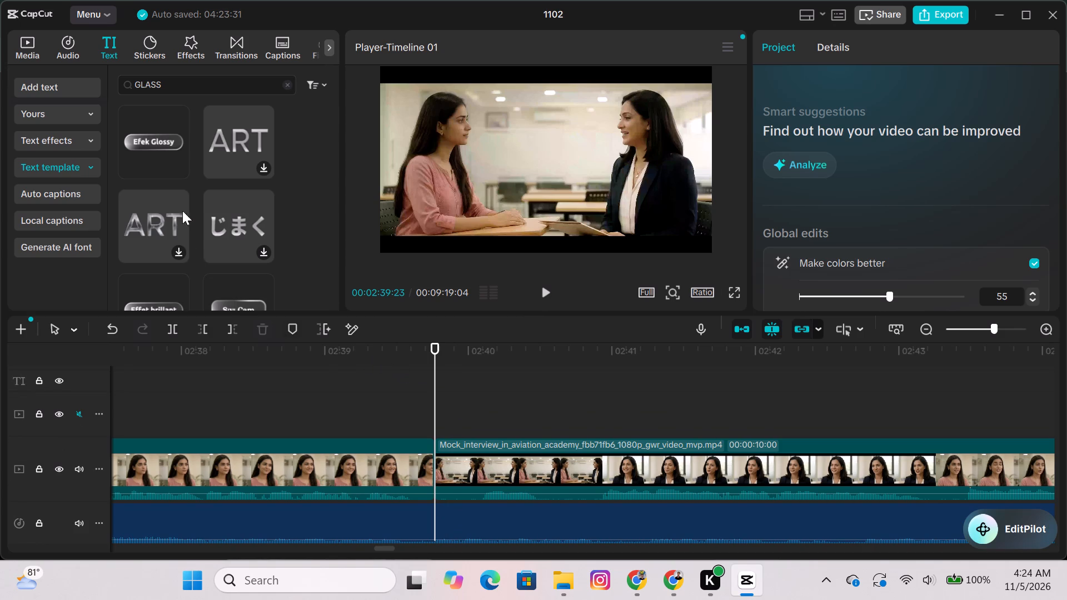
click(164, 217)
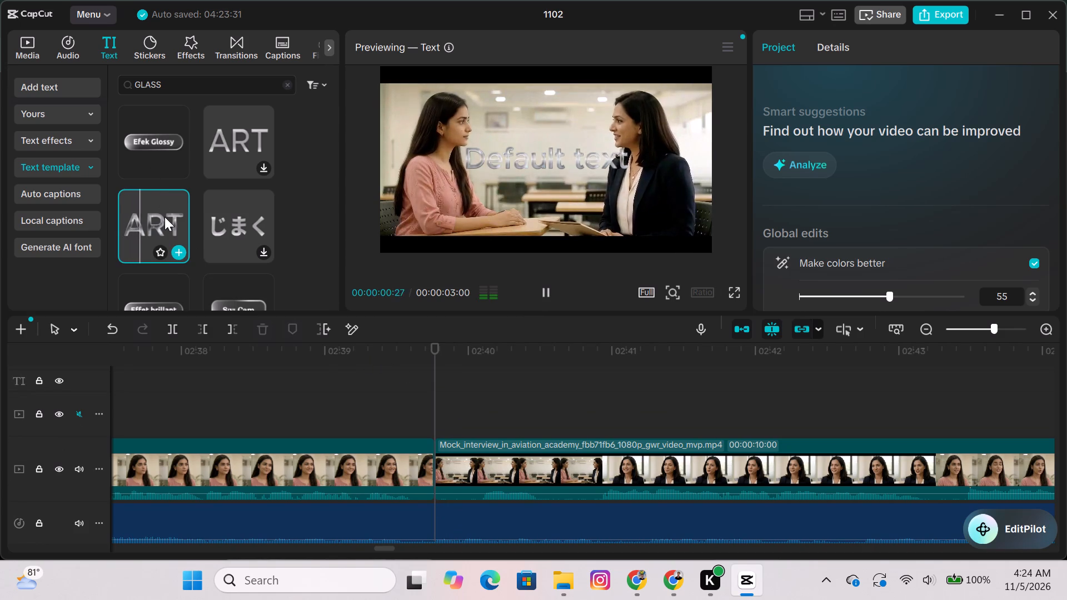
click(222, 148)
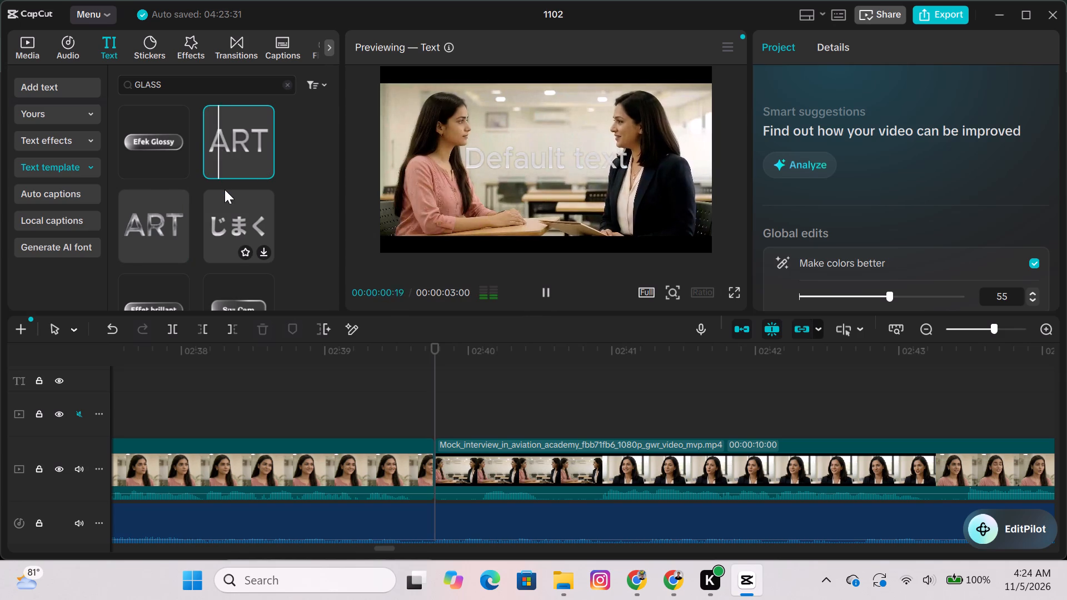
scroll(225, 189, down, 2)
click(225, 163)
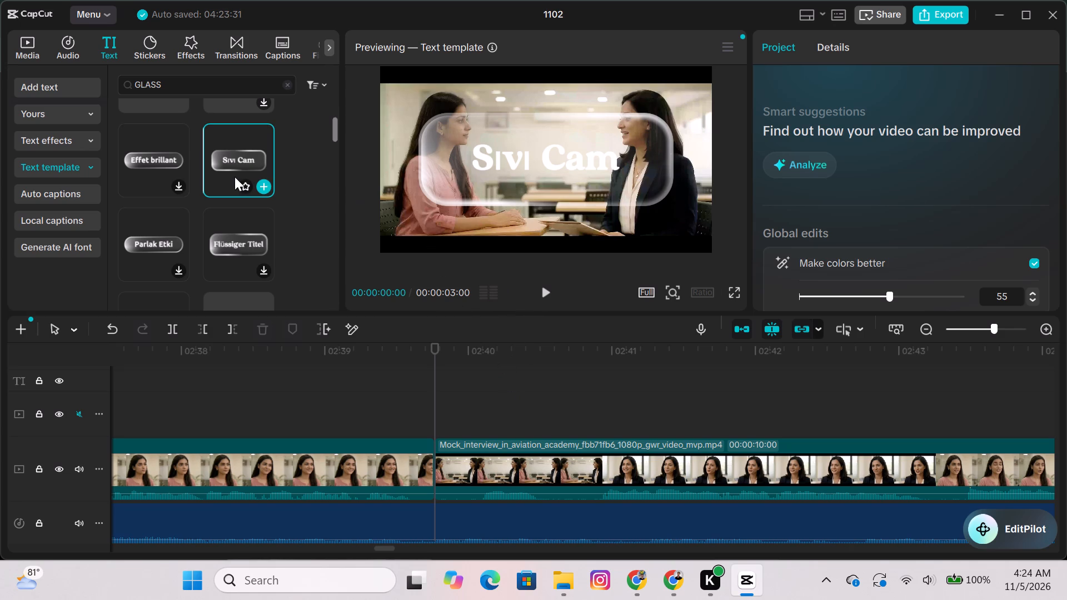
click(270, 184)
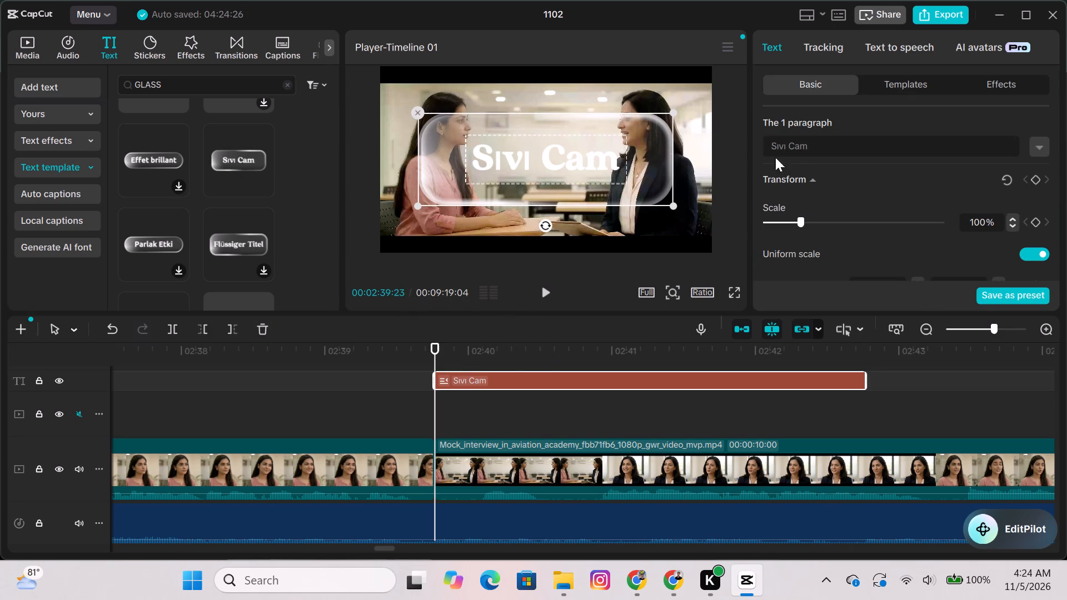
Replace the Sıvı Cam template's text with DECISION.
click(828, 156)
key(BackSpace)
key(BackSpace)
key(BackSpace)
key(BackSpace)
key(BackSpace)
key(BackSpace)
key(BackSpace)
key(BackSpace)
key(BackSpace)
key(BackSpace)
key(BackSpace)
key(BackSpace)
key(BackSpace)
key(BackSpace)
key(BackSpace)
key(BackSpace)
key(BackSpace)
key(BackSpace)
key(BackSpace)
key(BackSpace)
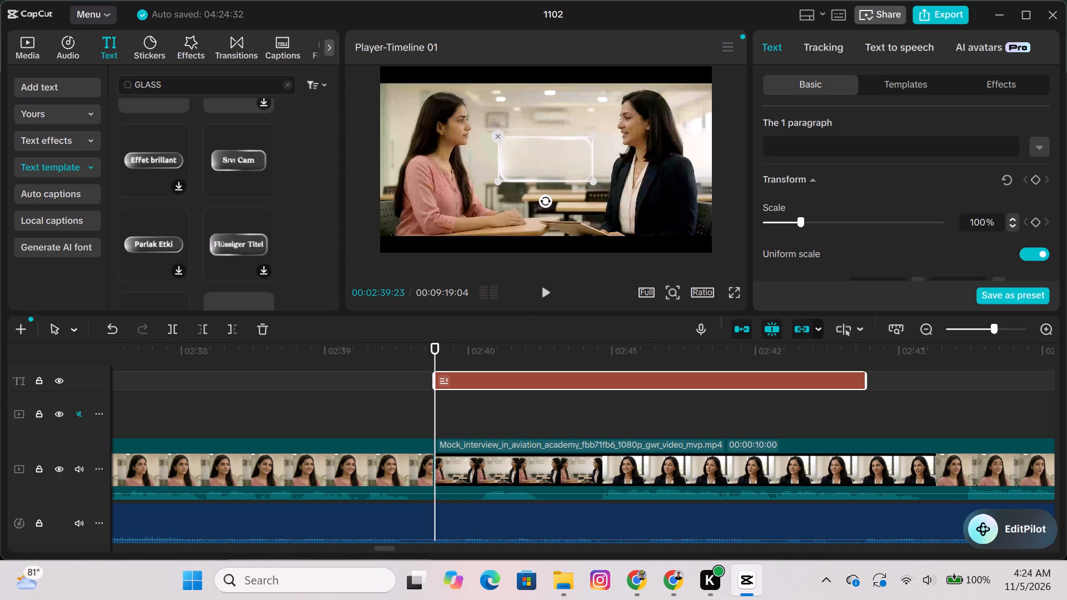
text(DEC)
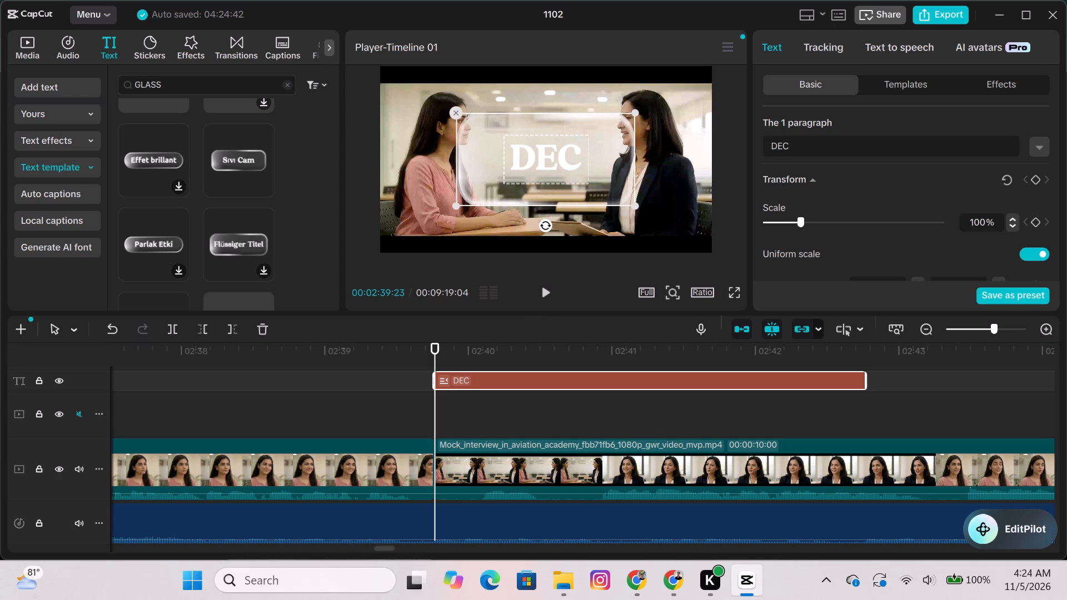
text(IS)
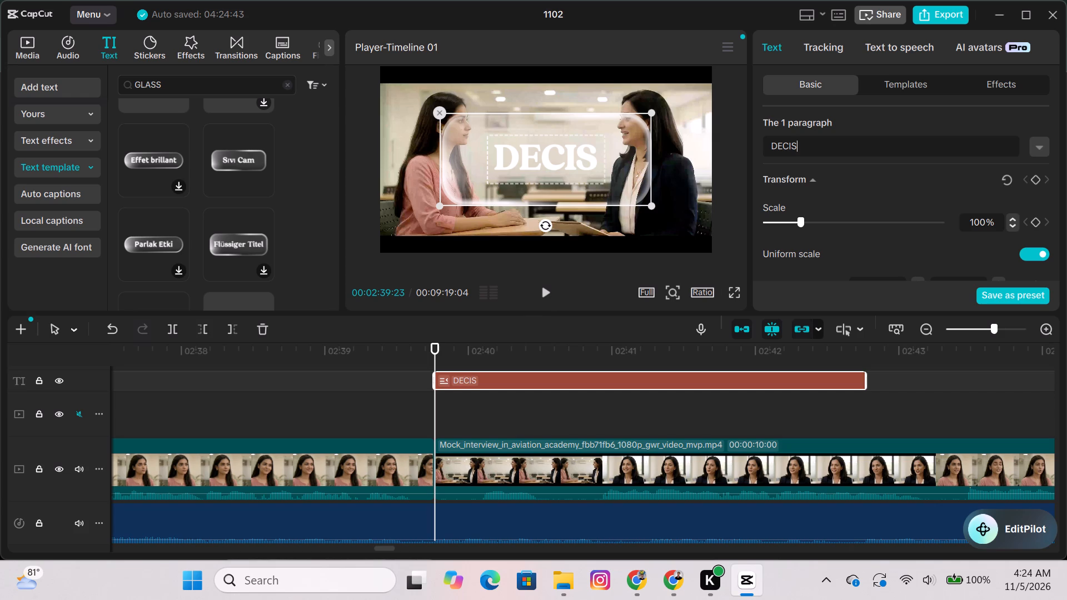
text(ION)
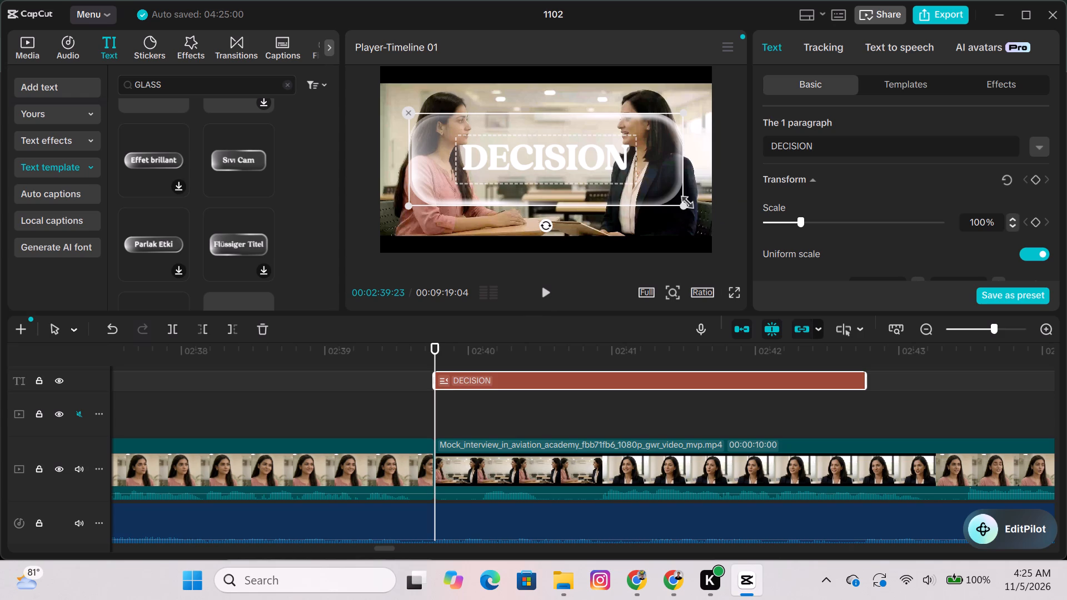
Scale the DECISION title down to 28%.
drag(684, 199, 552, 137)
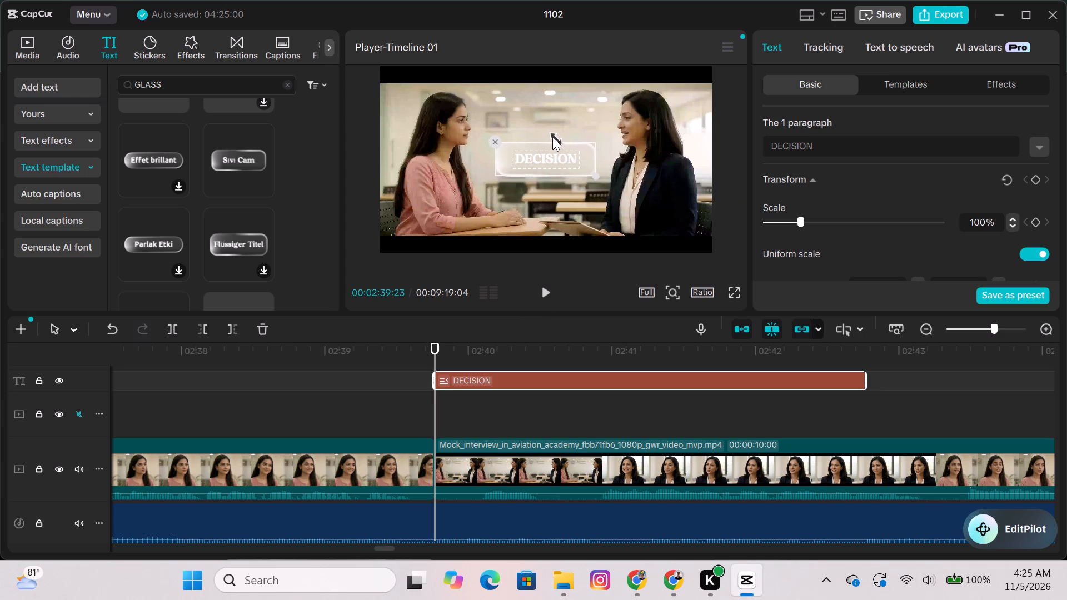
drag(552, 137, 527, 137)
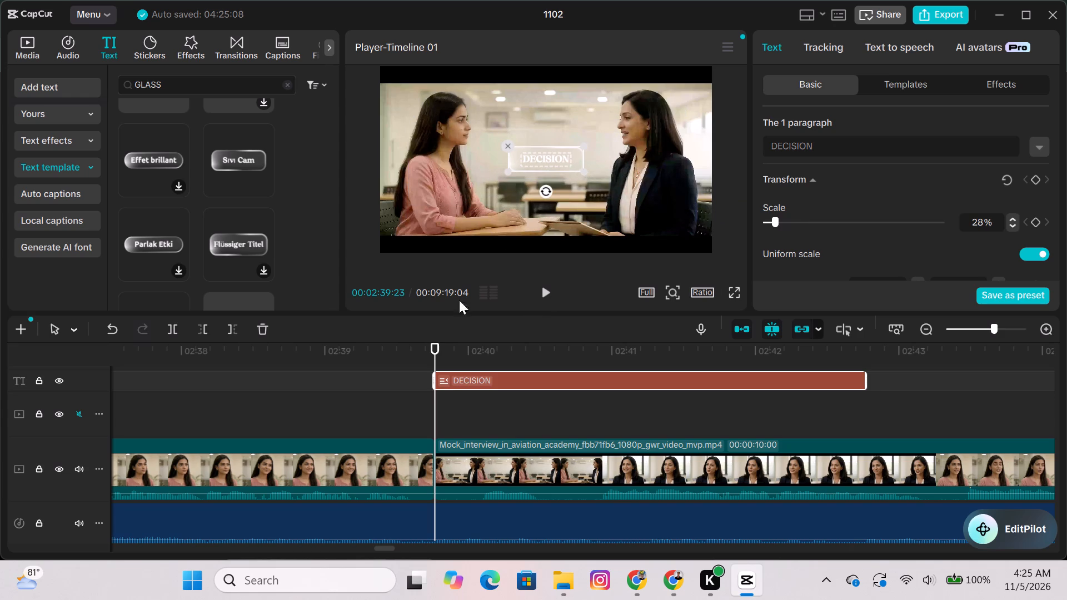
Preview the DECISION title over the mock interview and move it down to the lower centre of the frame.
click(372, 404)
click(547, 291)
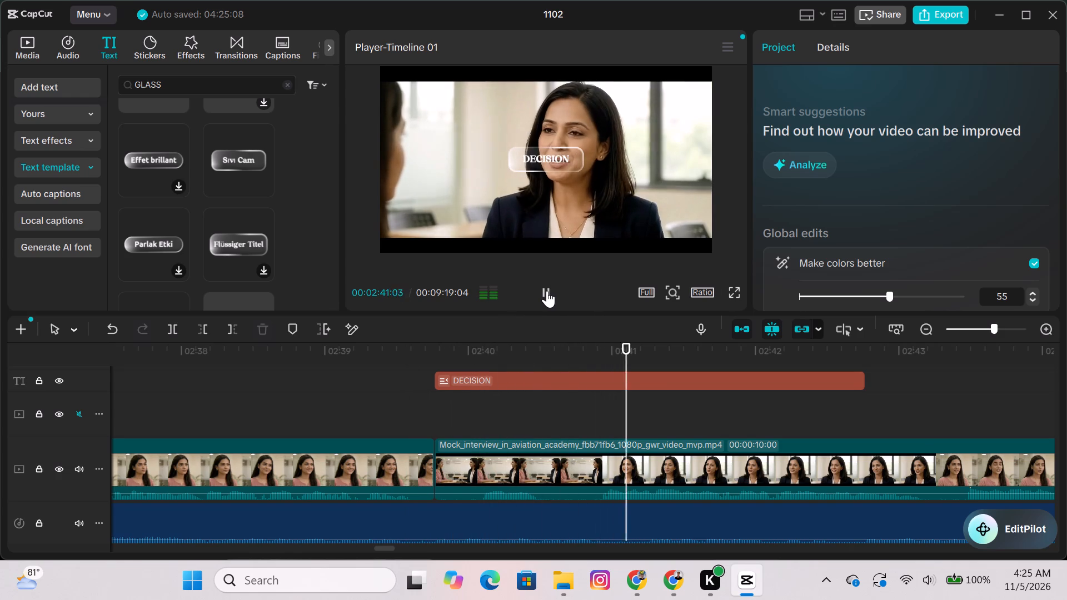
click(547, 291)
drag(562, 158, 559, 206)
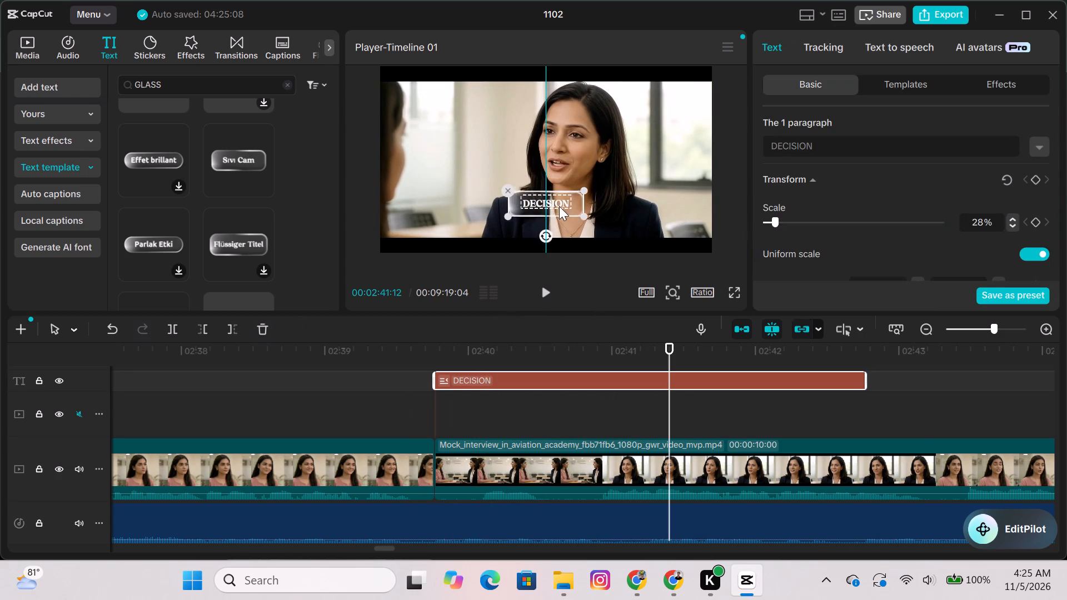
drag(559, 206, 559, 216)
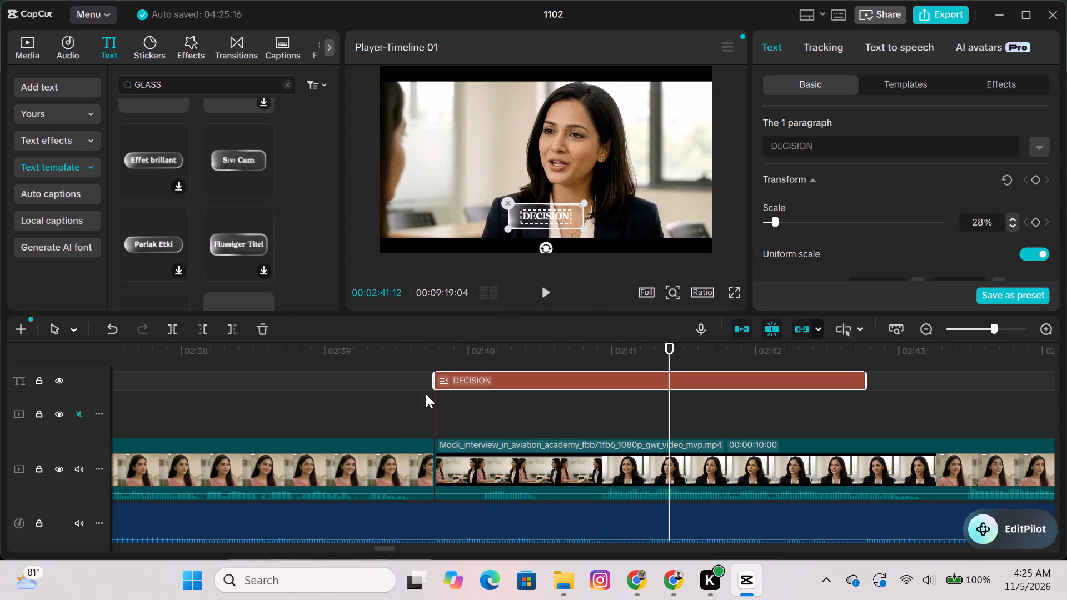
Play the start of the mock interview clip repeatedly to check the DECISION title's look and timing.
click(418, 399)
click(544, 298)
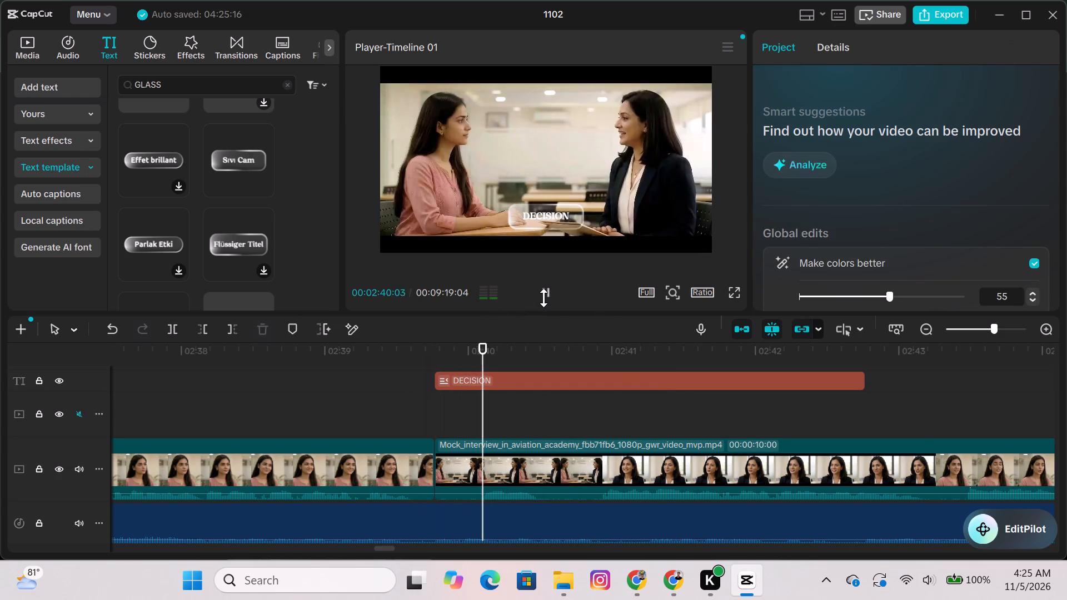
click(544, 298)
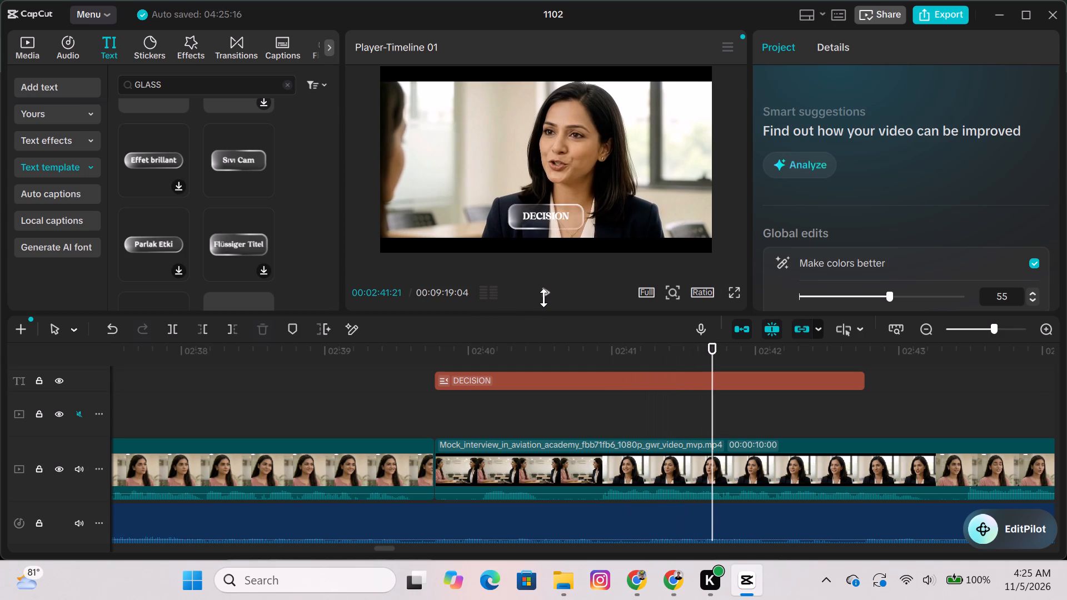
click(521, 382)
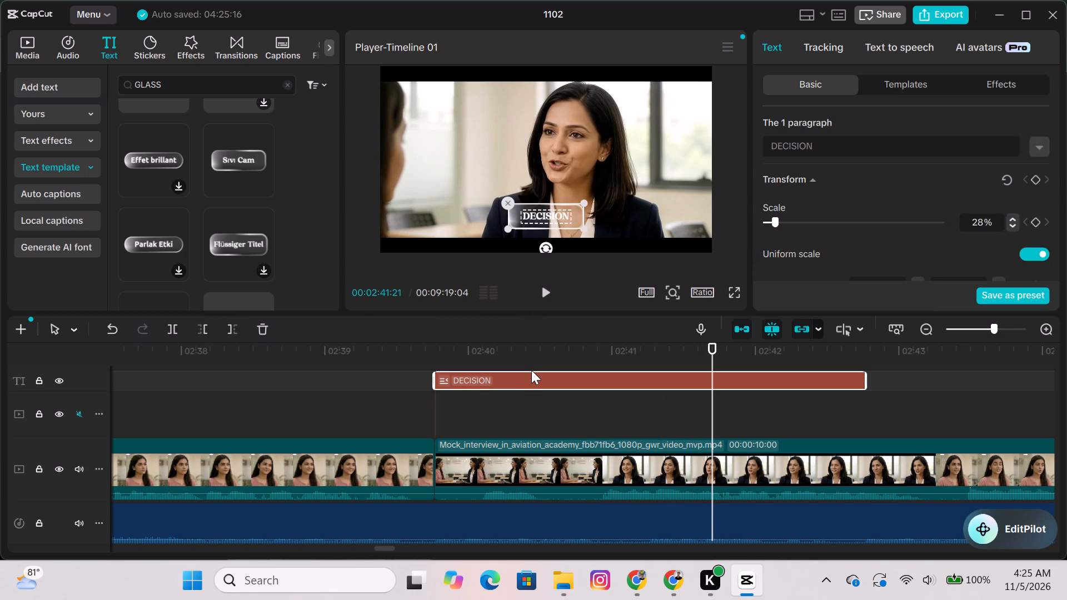
click(353, 416)
click(547, 286)
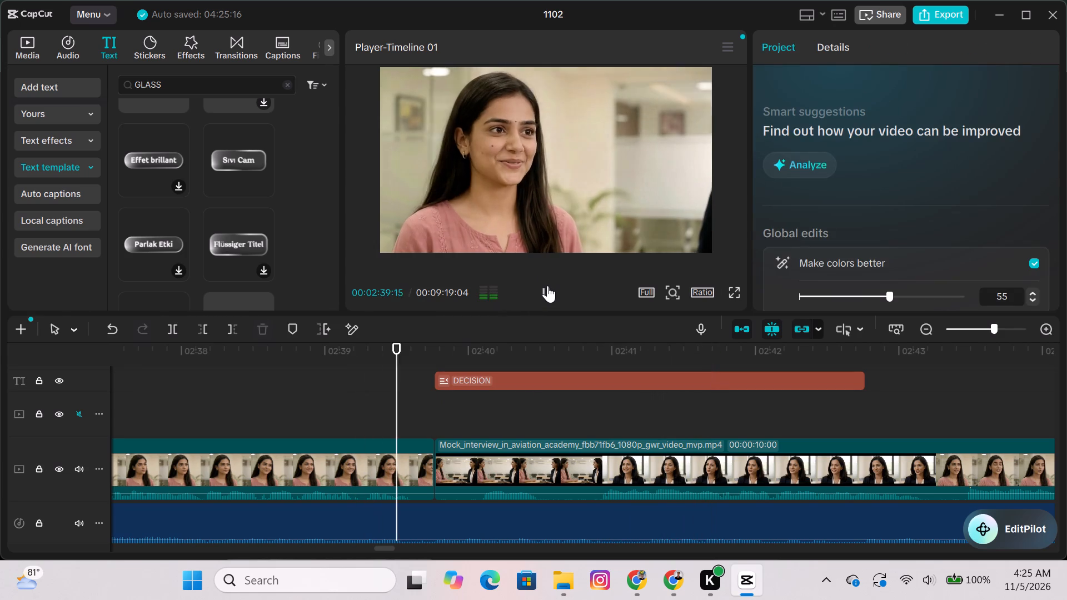
click(547, 286)
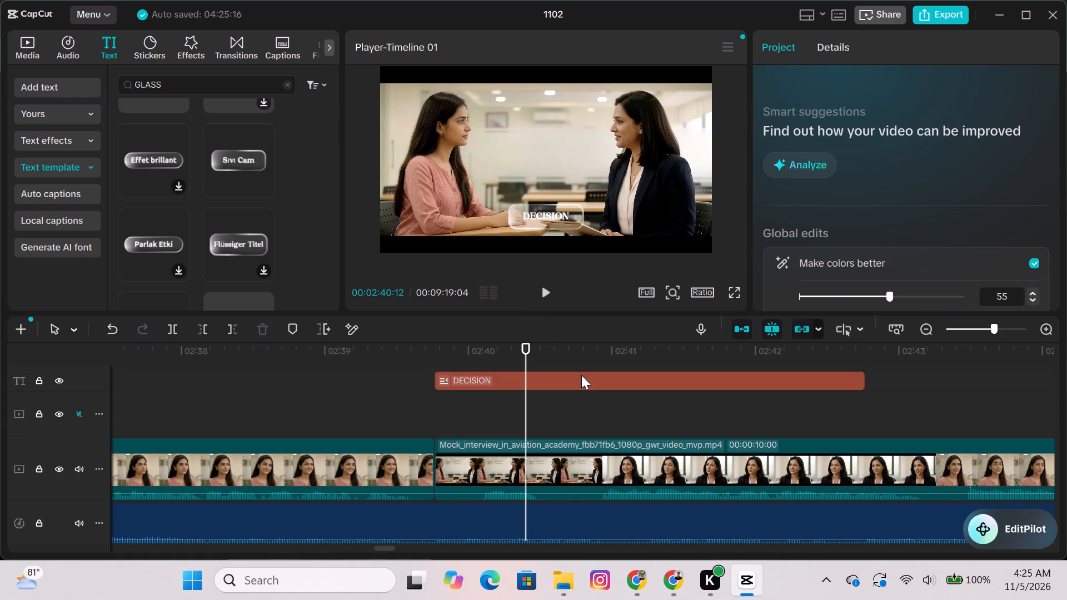
click(581, 375)
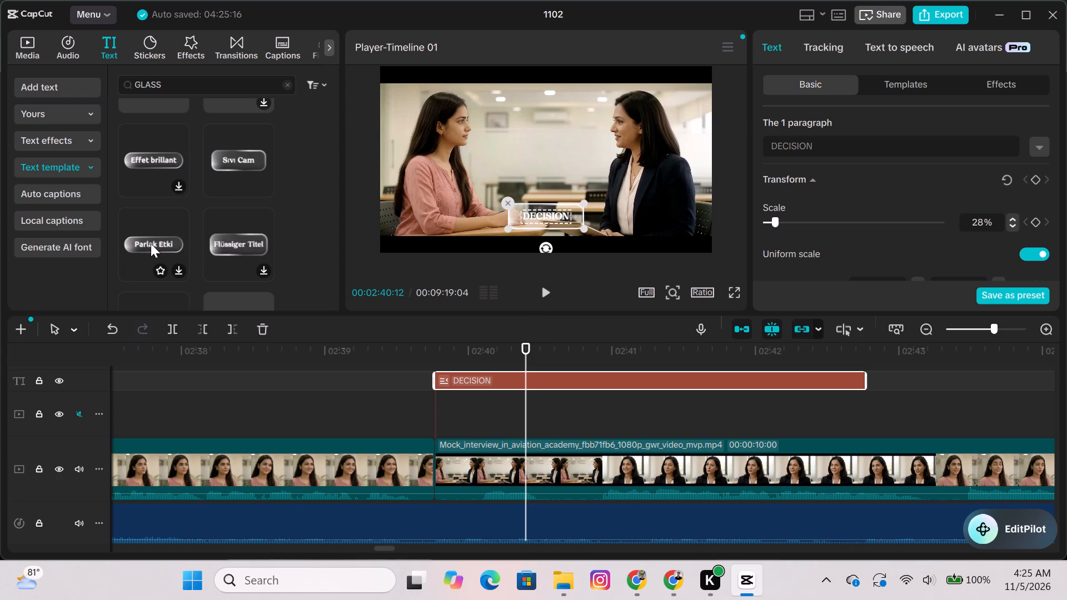
Preview the Parlak Etki glass text template and add it at 00:02:40:12.
scroll(151, 243, down, 1)
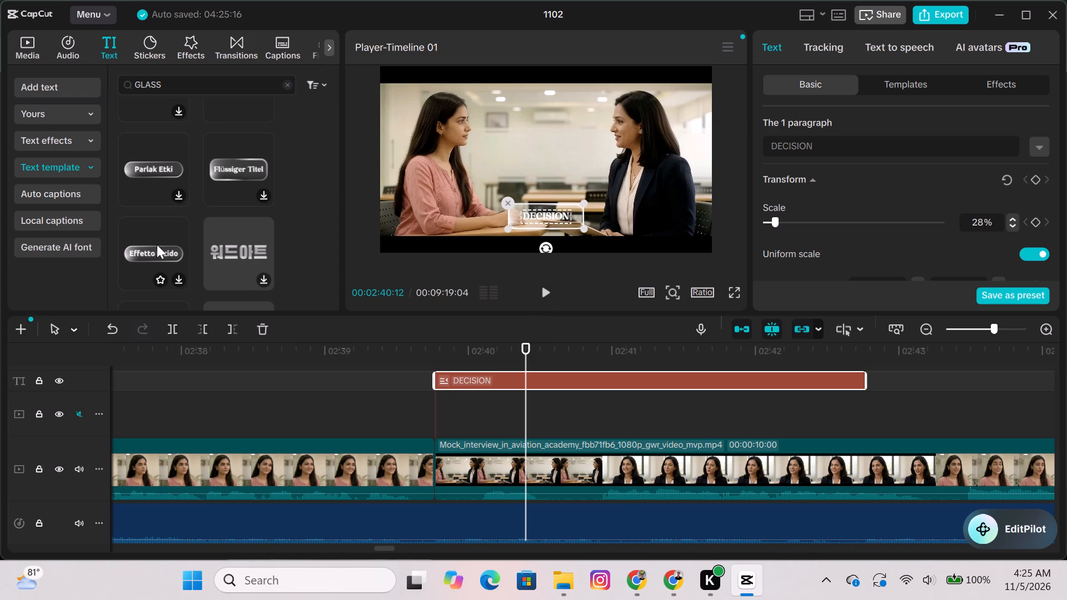
click(175, 174)
click(175, 174)
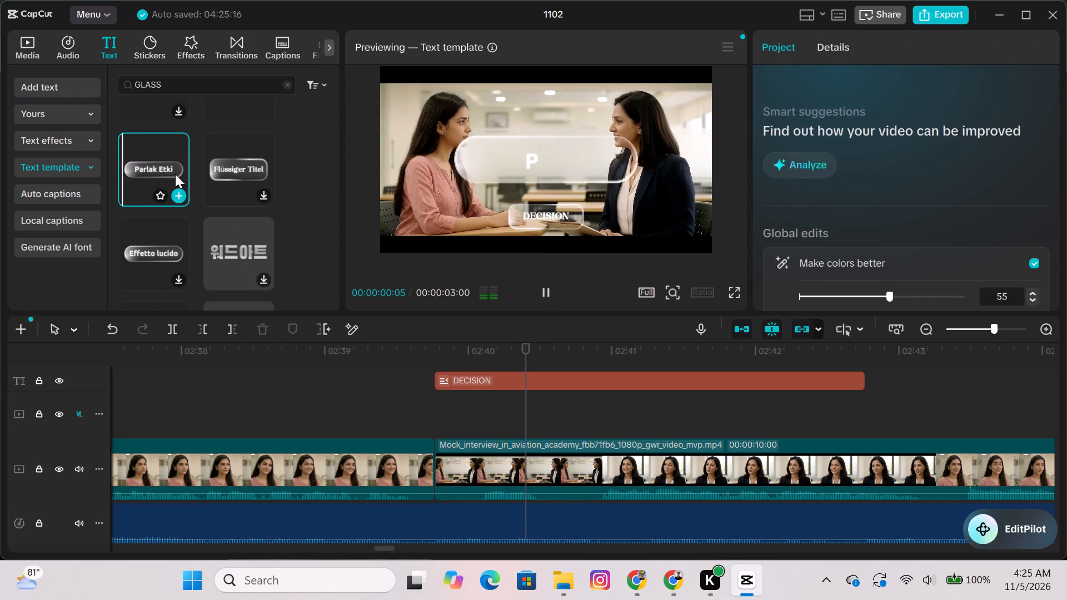
click(180, 192)
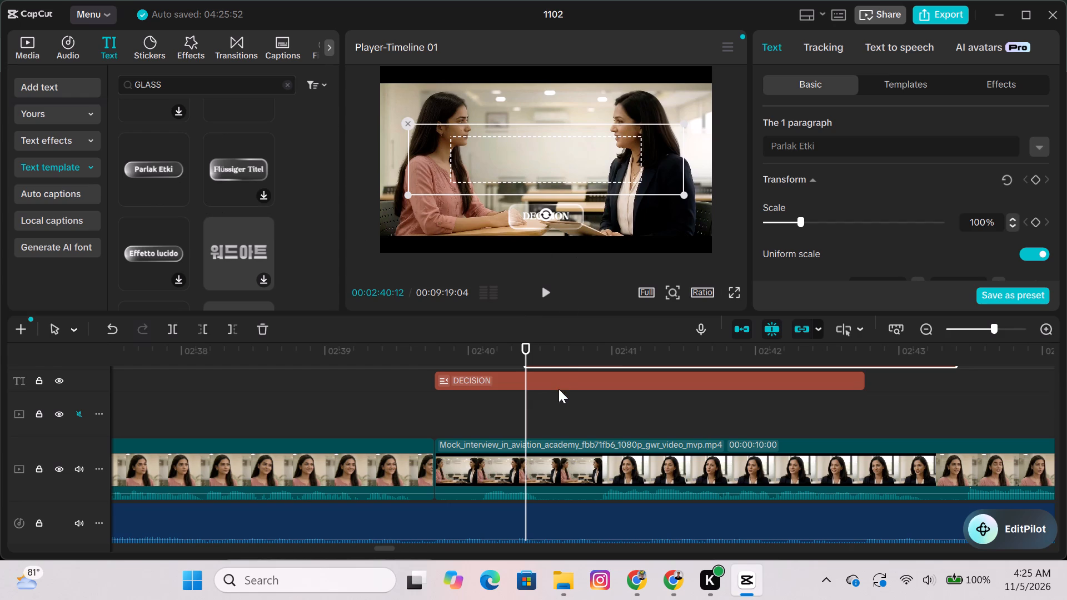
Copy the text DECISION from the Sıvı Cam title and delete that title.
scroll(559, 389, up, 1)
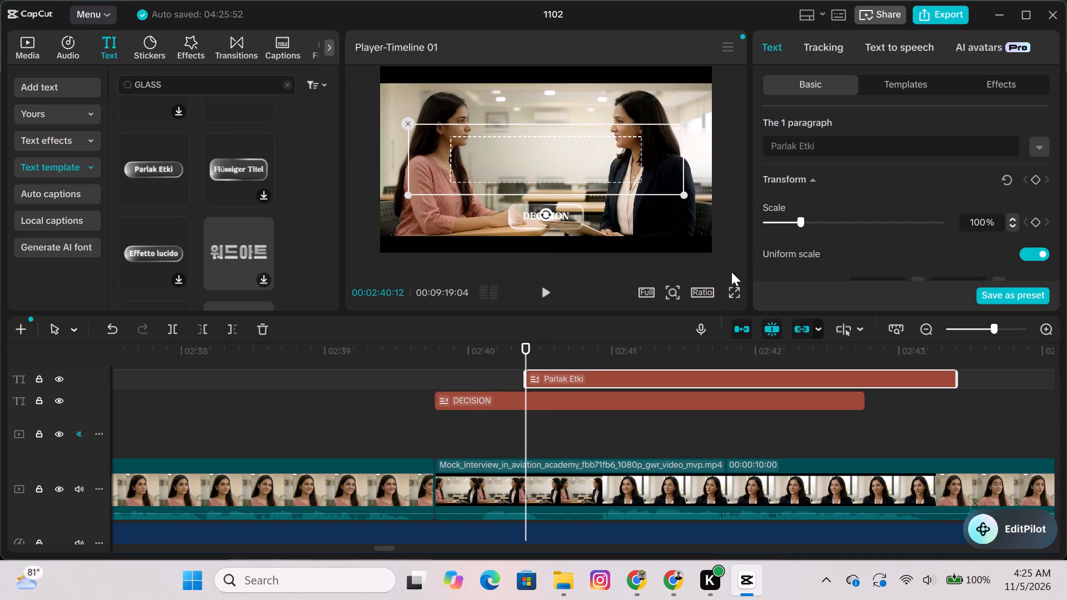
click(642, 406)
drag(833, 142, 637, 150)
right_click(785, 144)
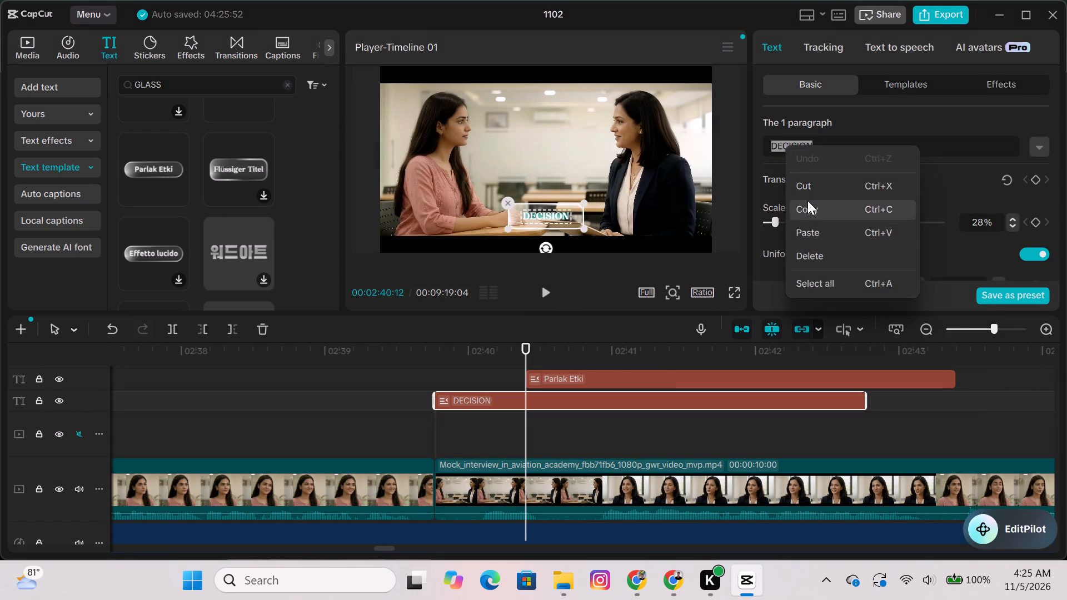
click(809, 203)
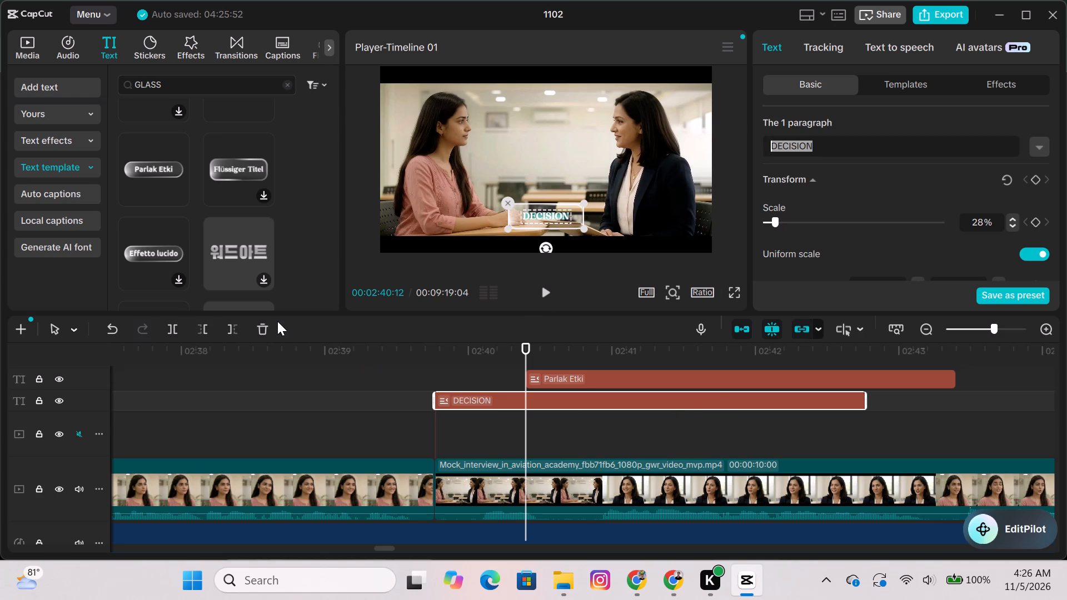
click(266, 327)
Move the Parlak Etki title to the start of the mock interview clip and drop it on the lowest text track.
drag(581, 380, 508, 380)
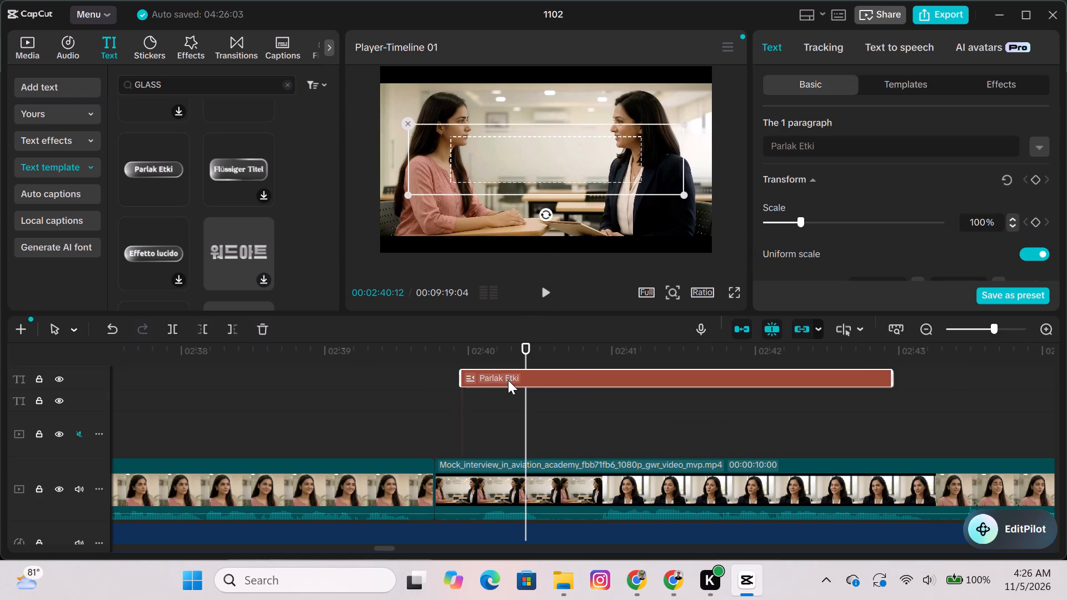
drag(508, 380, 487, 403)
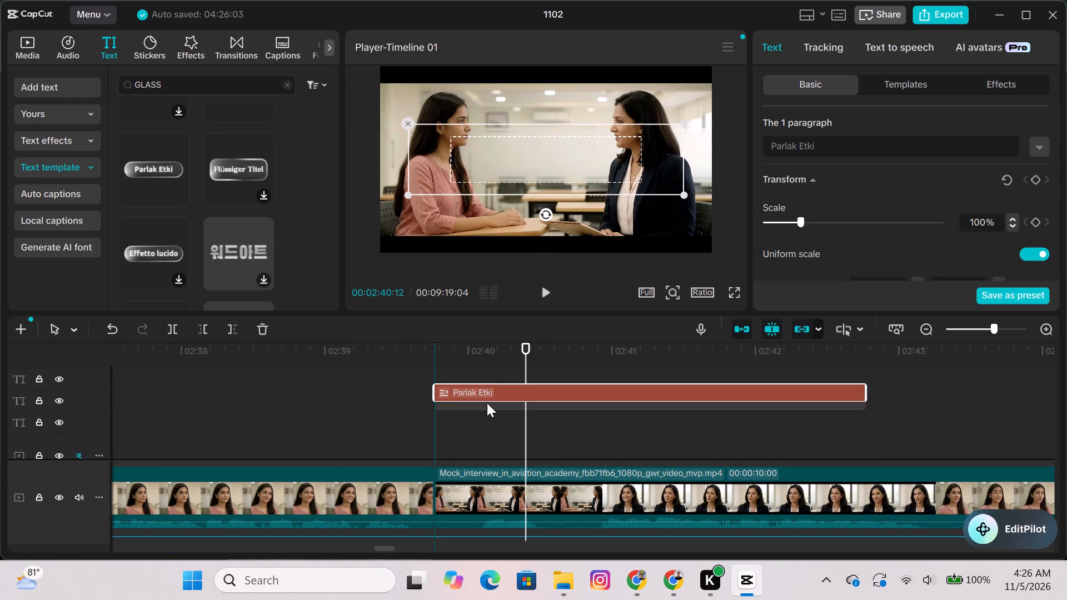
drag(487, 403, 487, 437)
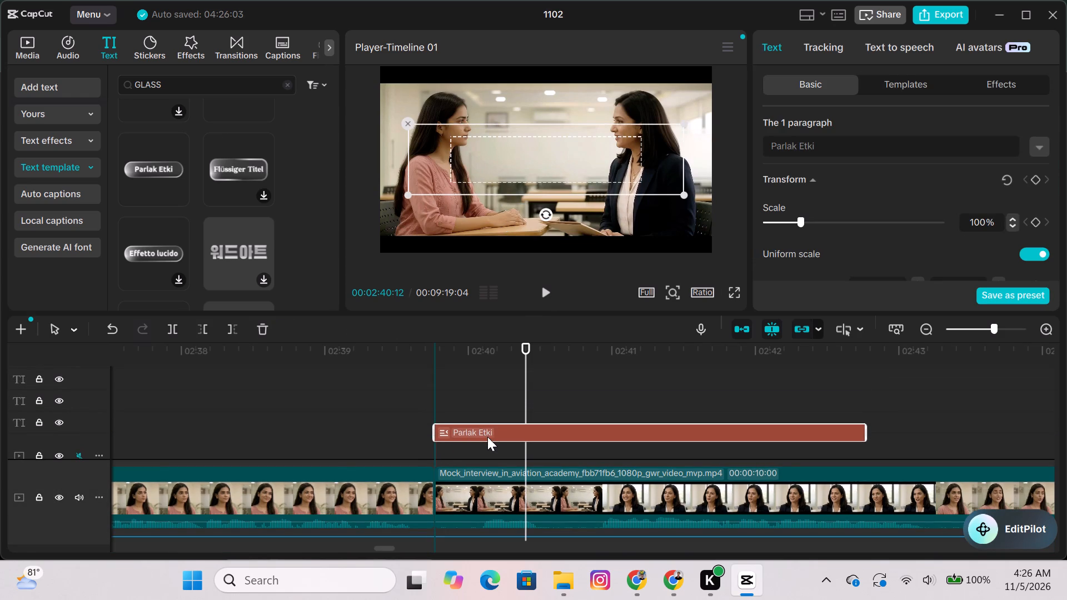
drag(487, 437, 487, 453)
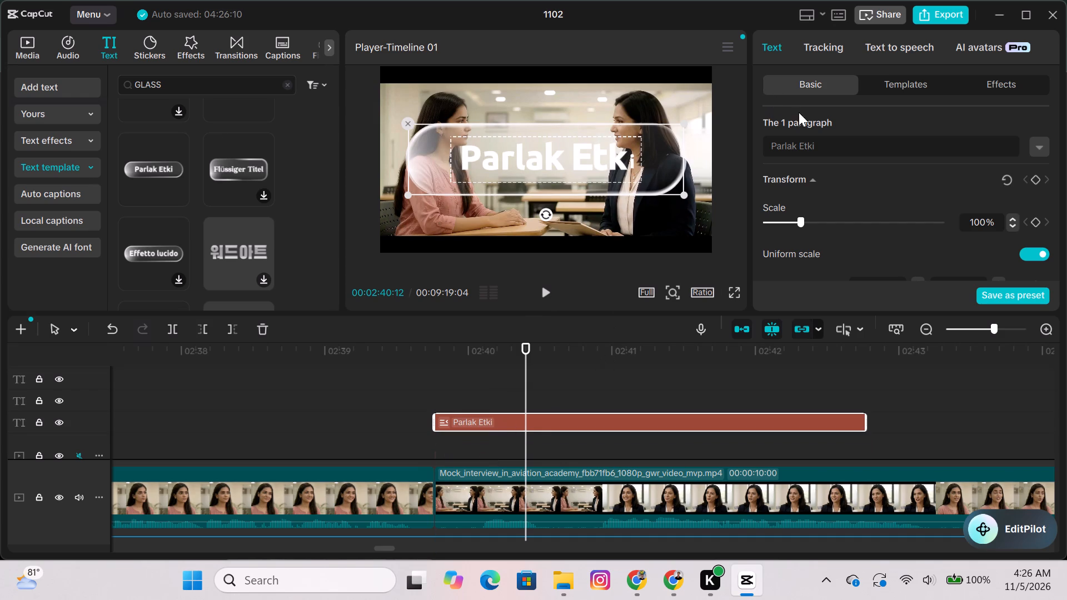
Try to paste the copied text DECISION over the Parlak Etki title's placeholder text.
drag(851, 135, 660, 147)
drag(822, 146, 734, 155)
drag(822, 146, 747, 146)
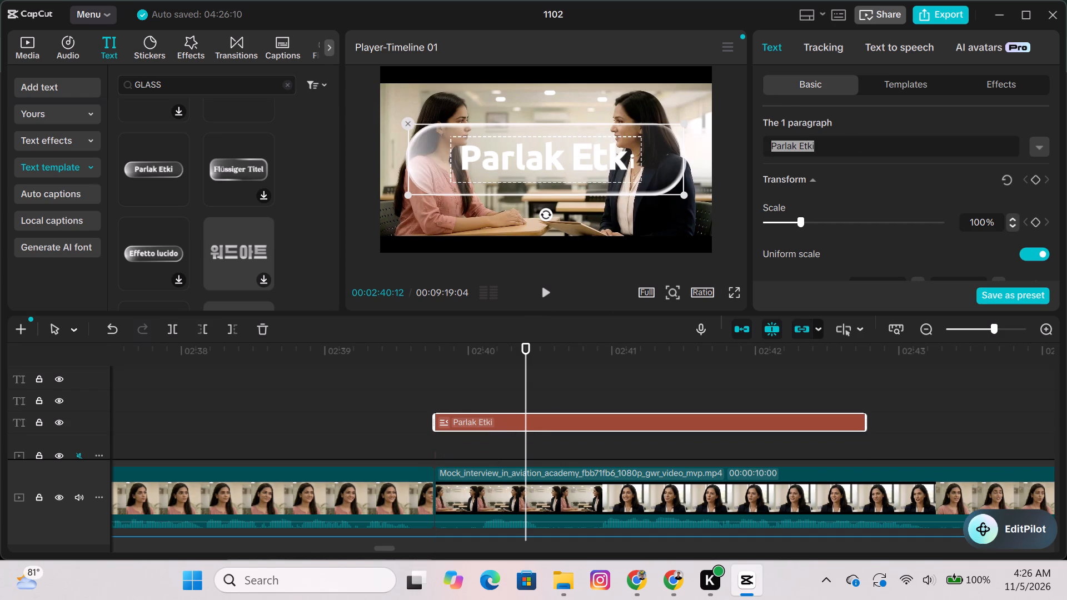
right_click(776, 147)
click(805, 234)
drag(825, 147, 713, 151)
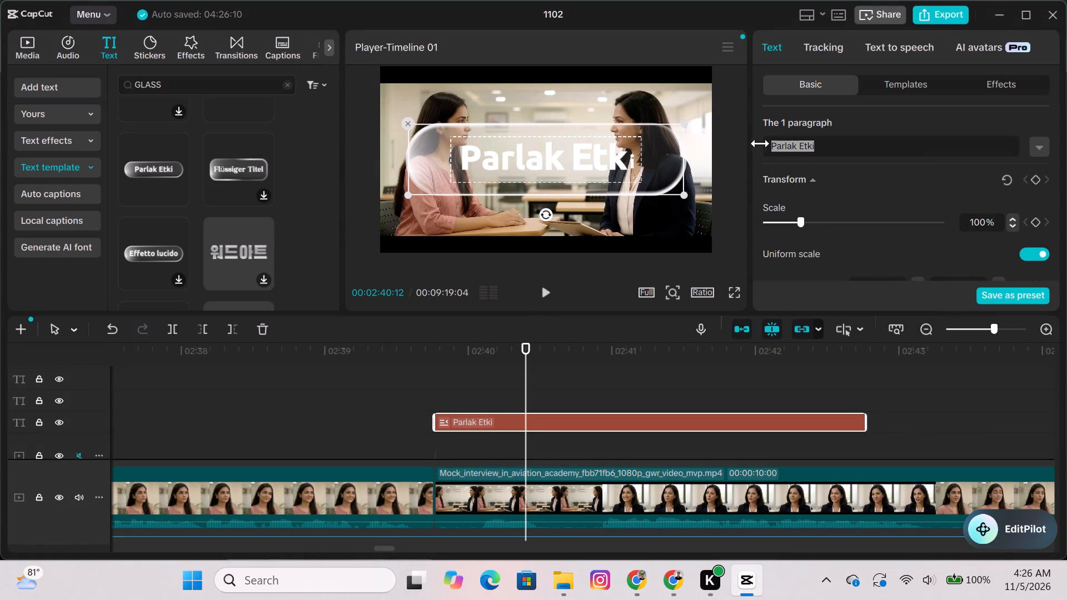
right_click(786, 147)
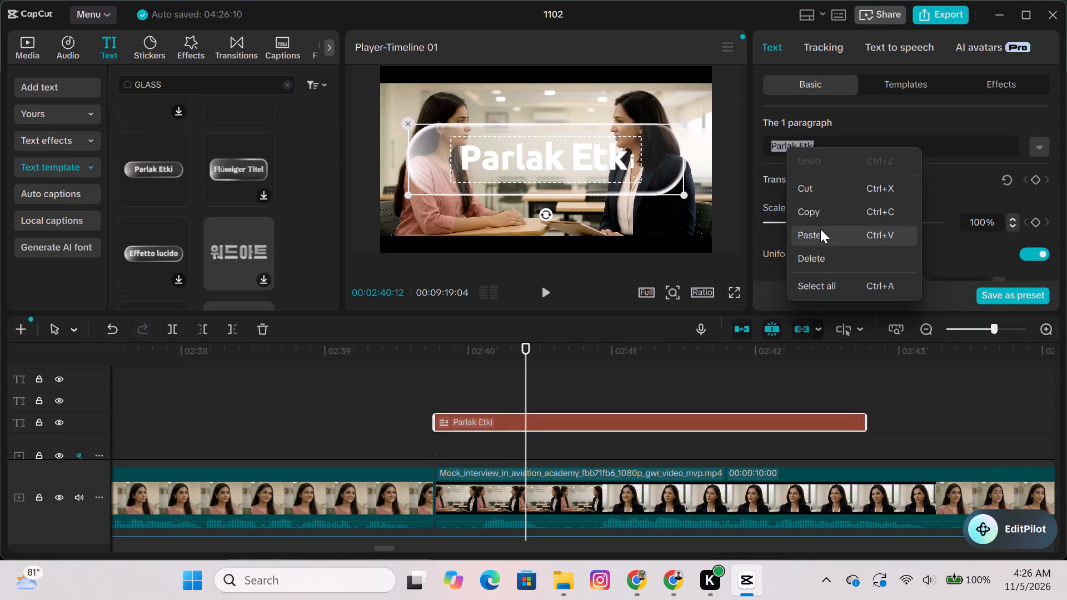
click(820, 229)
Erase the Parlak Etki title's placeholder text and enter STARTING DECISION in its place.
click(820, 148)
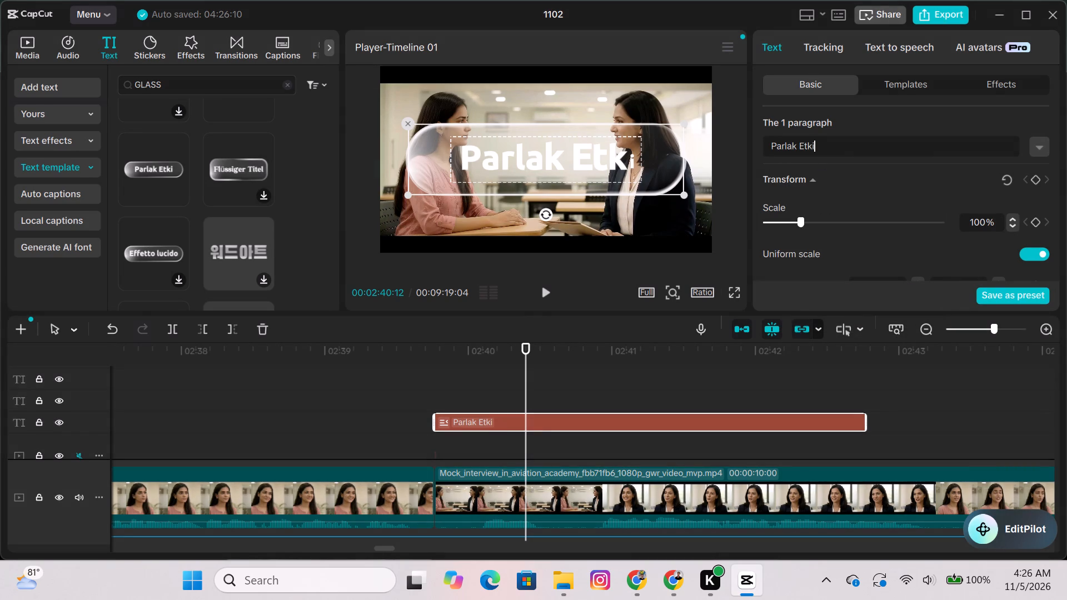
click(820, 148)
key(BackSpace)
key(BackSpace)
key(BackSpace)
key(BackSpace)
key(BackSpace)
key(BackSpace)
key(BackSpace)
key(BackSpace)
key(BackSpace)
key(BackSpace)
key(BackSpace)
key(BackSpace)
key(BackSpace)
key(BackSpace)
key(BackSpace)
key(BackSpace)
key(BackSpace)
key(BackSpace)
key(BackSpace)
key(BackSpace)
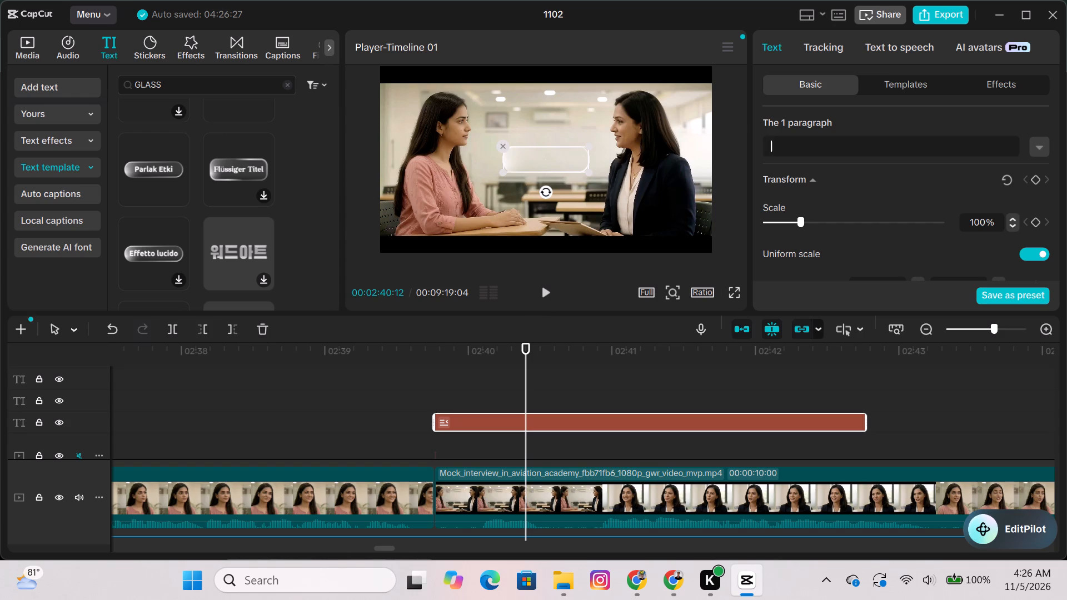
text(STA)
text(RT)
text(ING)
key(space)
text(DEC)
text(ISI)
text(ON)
Play the mock interview clip briefly to check how the title's new text appears.
click(545, 291)
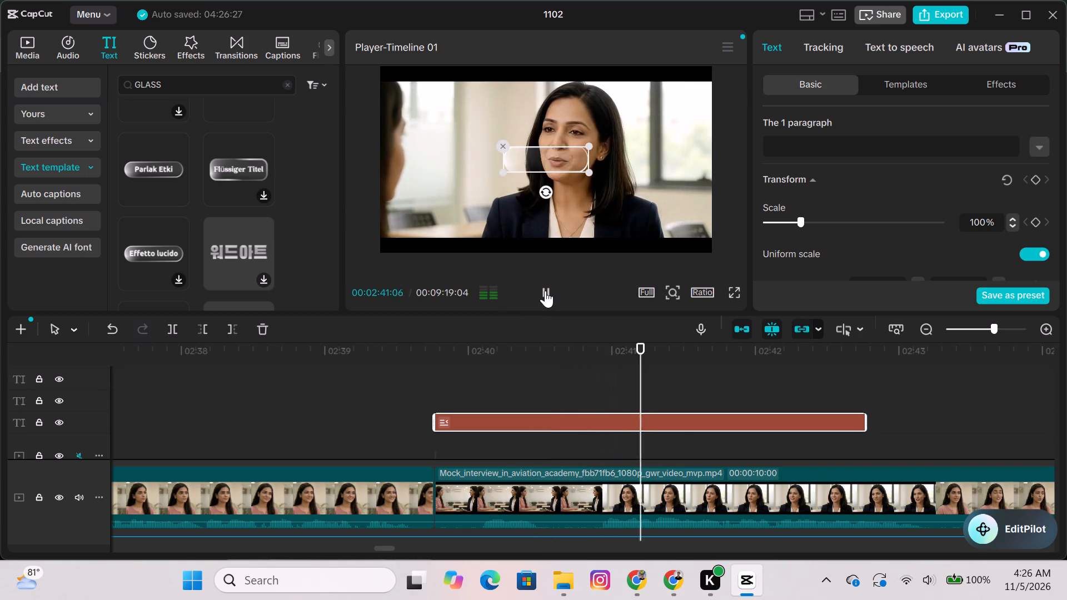
click(545, 291)
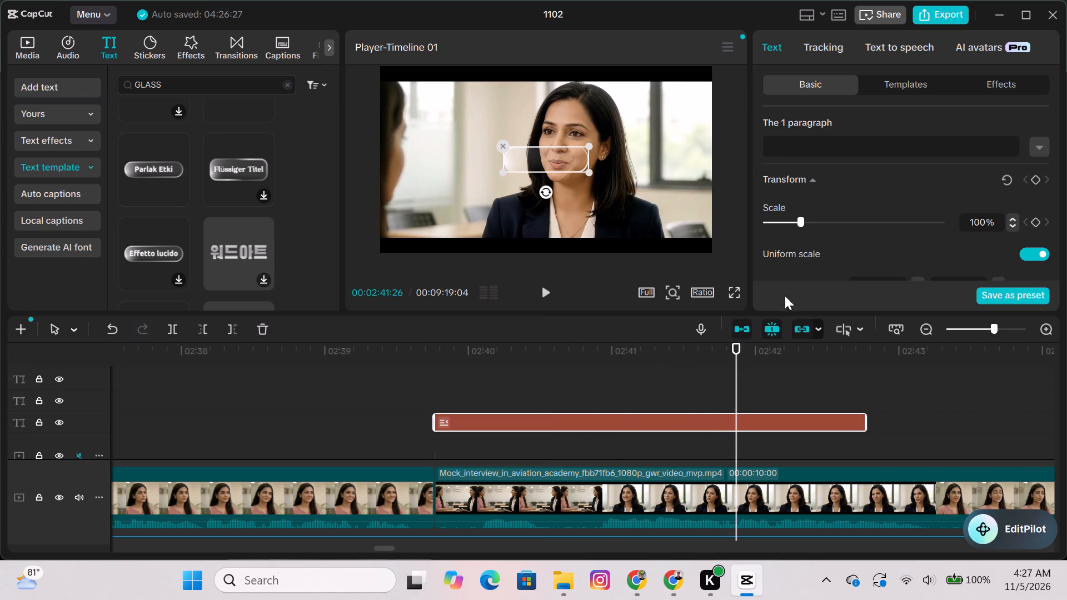
scroll(792, 202, up, 5)
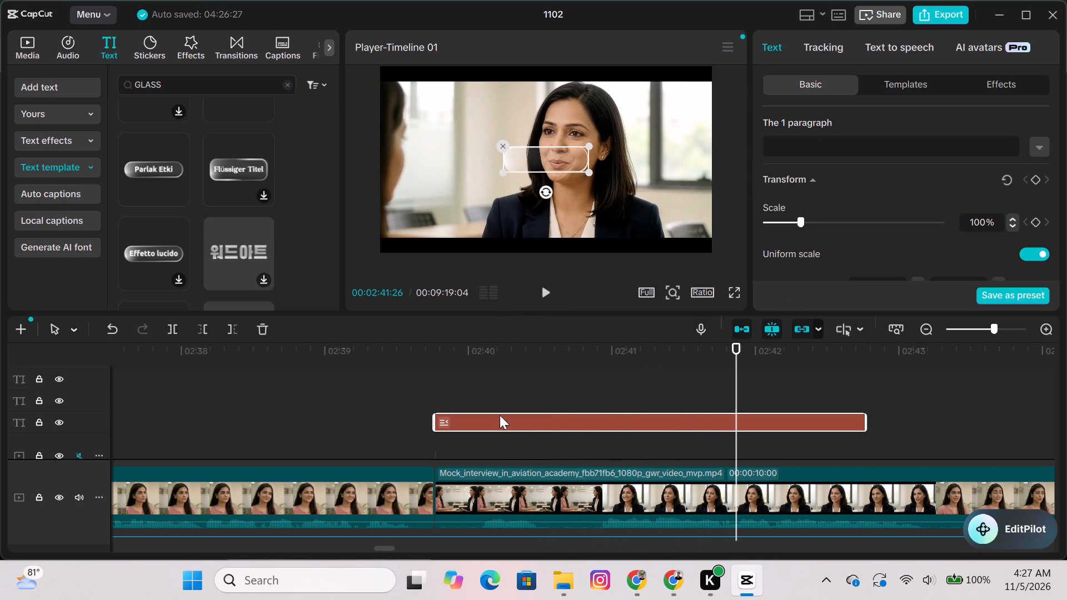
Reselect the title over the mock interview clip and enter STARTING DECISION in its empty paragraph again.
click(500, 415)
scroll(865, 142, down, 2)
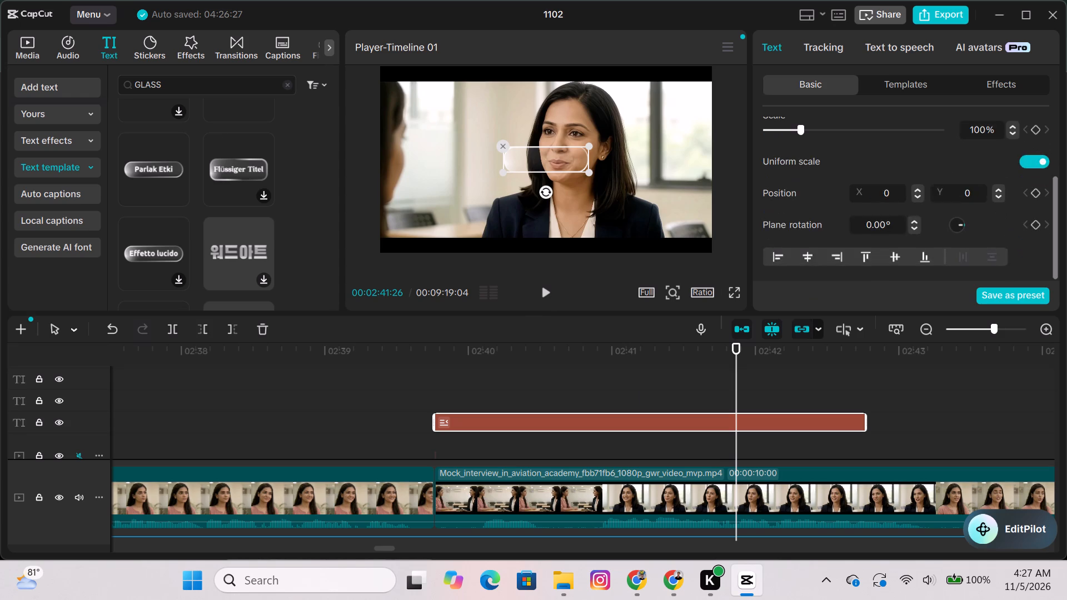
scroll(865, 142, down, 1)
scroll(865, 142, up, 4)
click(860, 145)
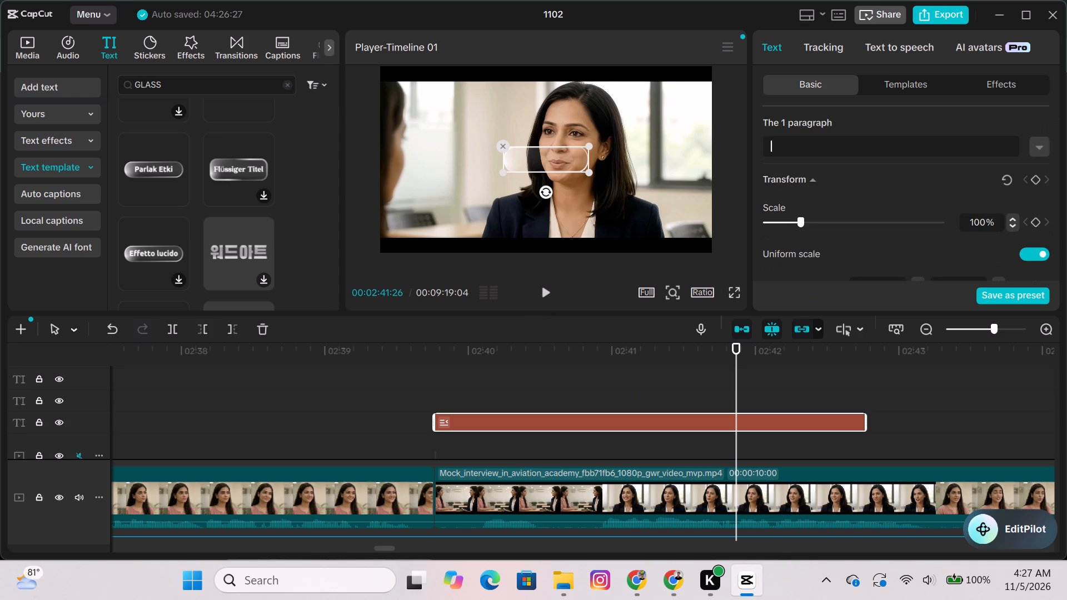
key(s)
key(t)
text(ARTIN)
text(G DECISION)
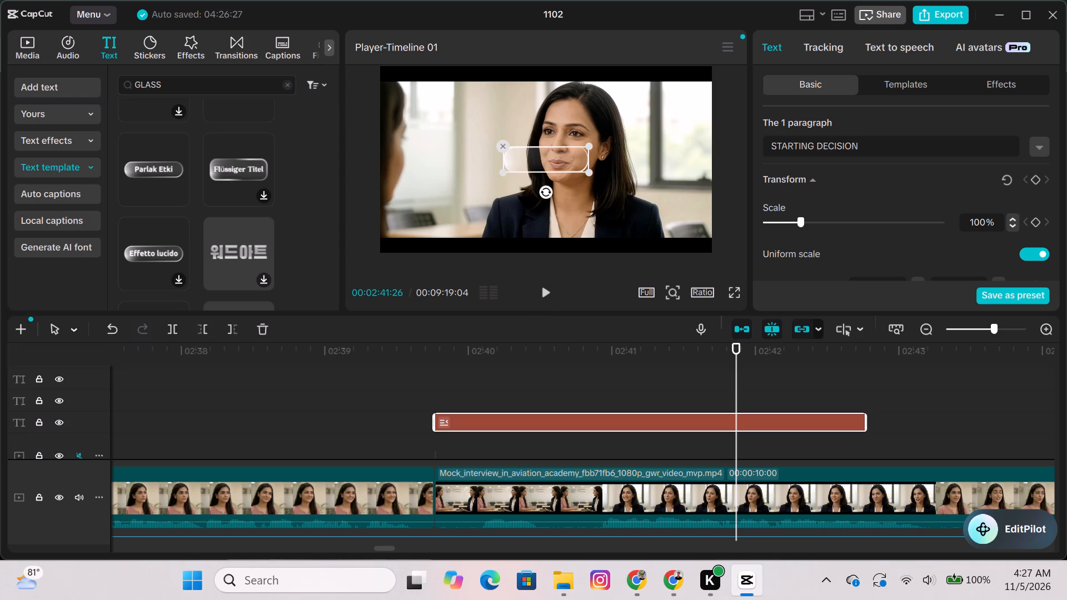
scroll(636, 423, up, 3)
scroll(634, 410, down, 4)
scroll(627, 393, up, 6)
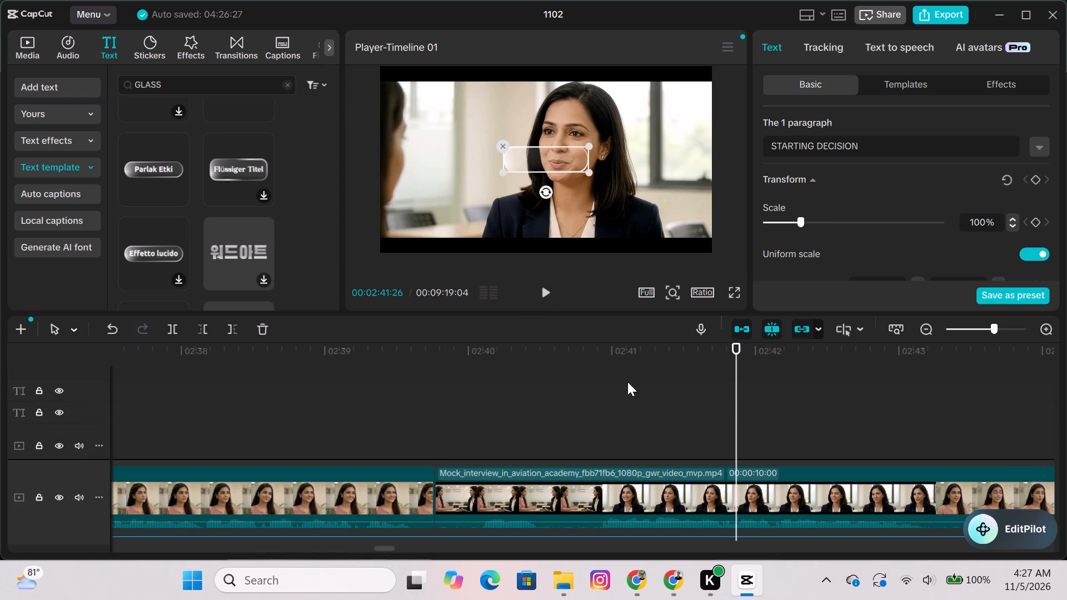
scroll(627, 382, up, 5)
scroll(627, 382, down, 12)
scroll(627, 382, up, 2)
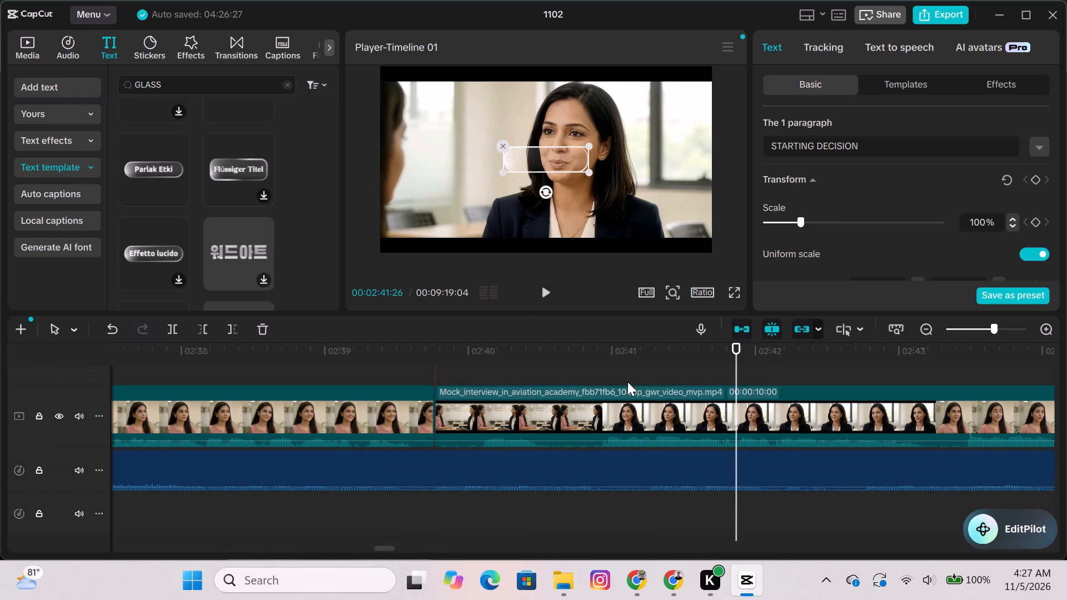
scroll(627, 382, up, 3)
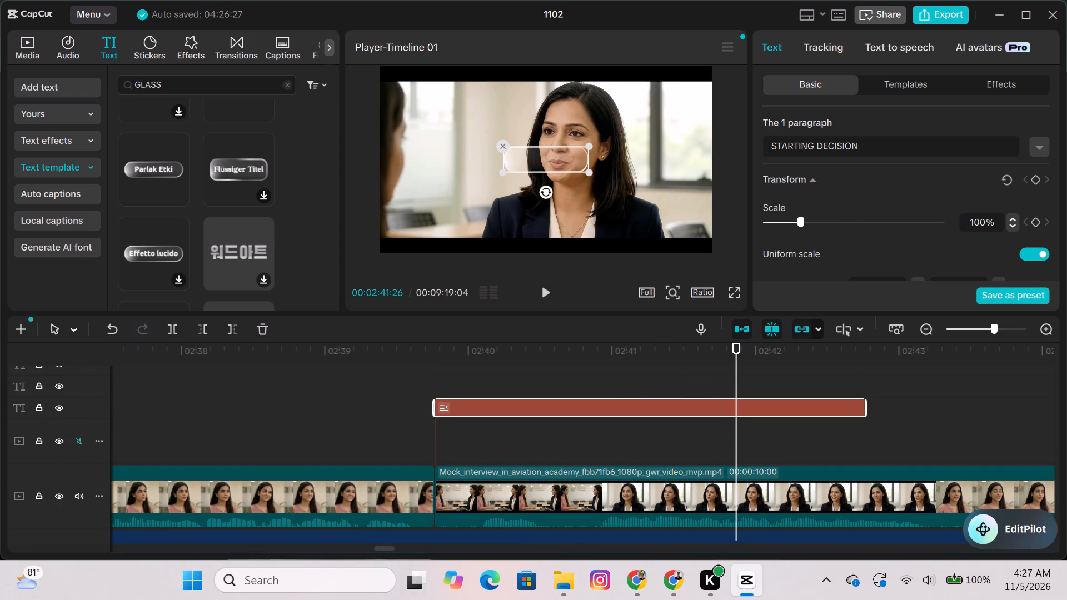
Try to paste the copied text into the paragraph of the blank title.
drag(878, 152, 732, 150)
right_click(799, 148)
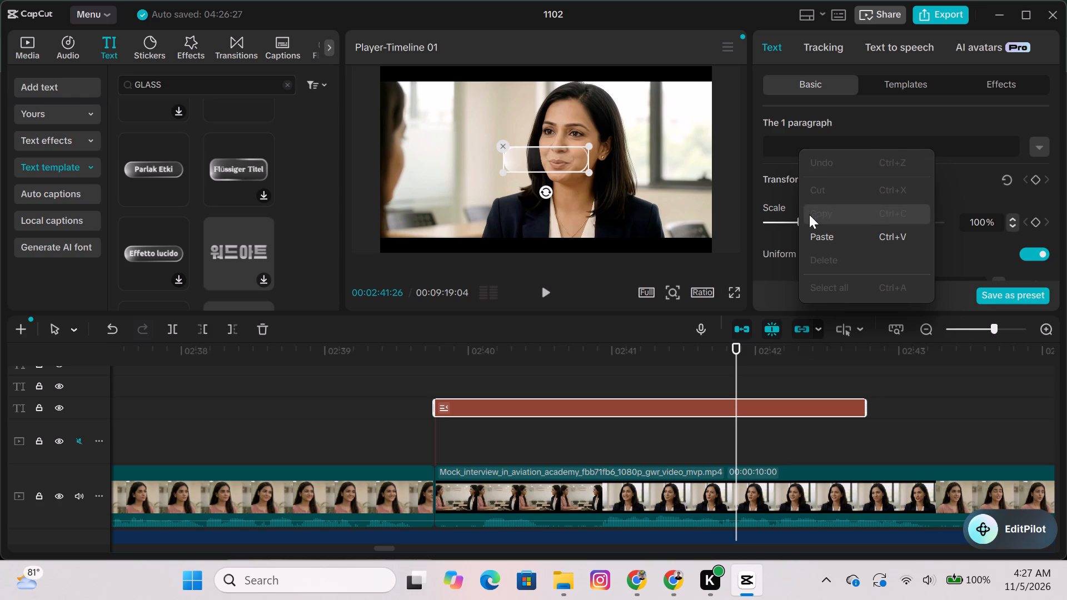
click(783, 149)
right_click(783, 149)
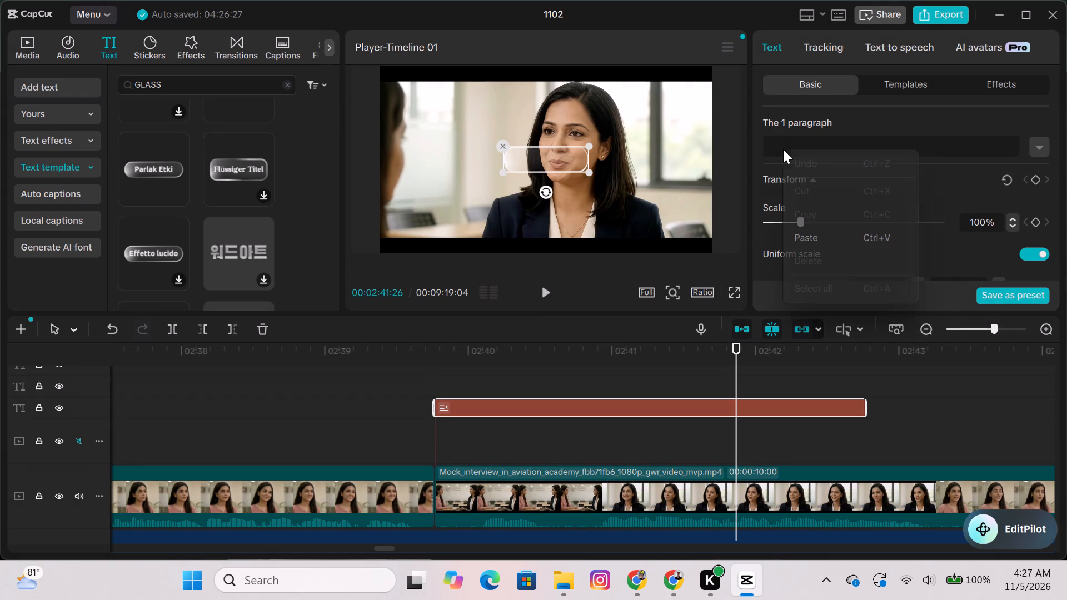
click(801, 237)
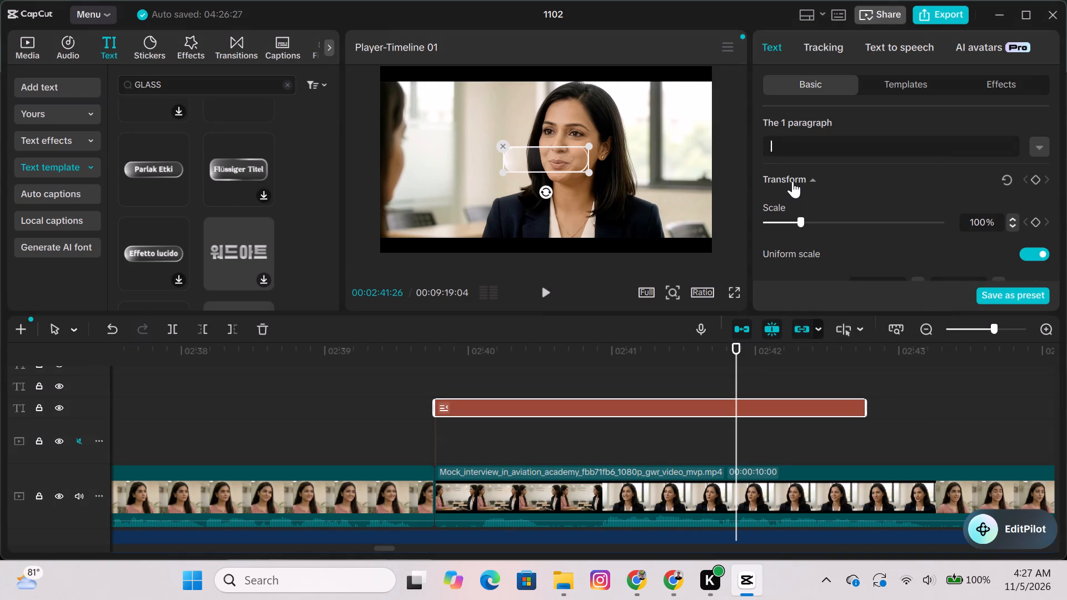
Replace the blank title with a fresh Parlak Etki text template added at 00:02:41:26.
click(500, 141)
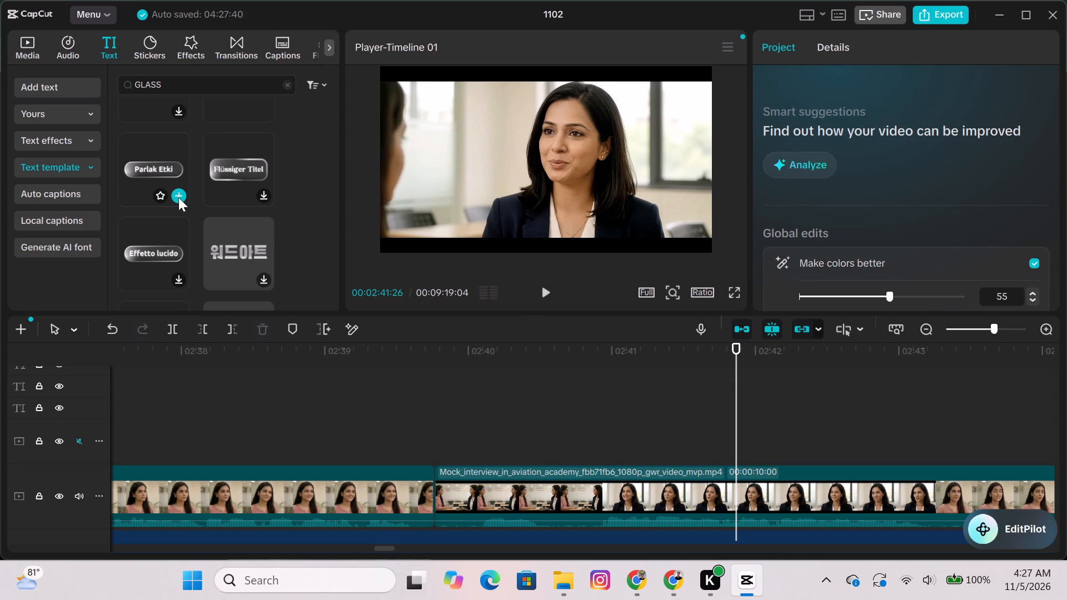
click(178, 197)
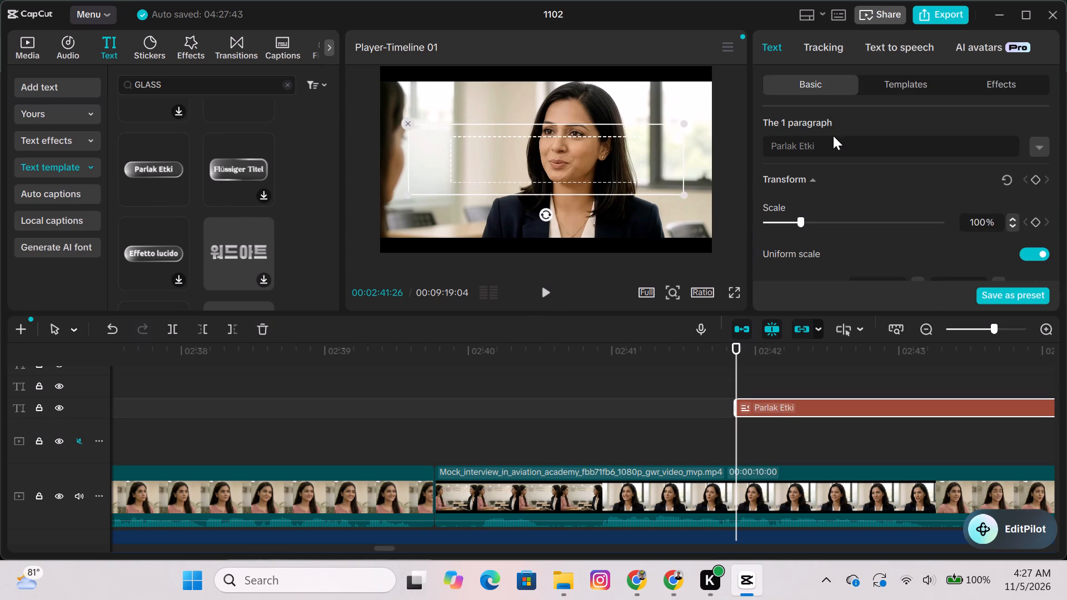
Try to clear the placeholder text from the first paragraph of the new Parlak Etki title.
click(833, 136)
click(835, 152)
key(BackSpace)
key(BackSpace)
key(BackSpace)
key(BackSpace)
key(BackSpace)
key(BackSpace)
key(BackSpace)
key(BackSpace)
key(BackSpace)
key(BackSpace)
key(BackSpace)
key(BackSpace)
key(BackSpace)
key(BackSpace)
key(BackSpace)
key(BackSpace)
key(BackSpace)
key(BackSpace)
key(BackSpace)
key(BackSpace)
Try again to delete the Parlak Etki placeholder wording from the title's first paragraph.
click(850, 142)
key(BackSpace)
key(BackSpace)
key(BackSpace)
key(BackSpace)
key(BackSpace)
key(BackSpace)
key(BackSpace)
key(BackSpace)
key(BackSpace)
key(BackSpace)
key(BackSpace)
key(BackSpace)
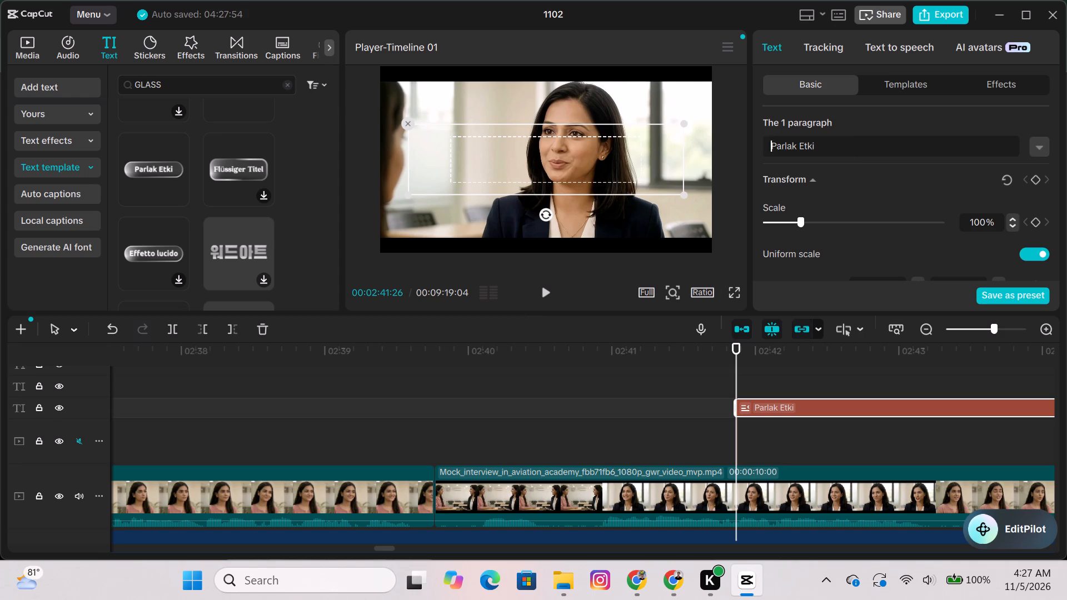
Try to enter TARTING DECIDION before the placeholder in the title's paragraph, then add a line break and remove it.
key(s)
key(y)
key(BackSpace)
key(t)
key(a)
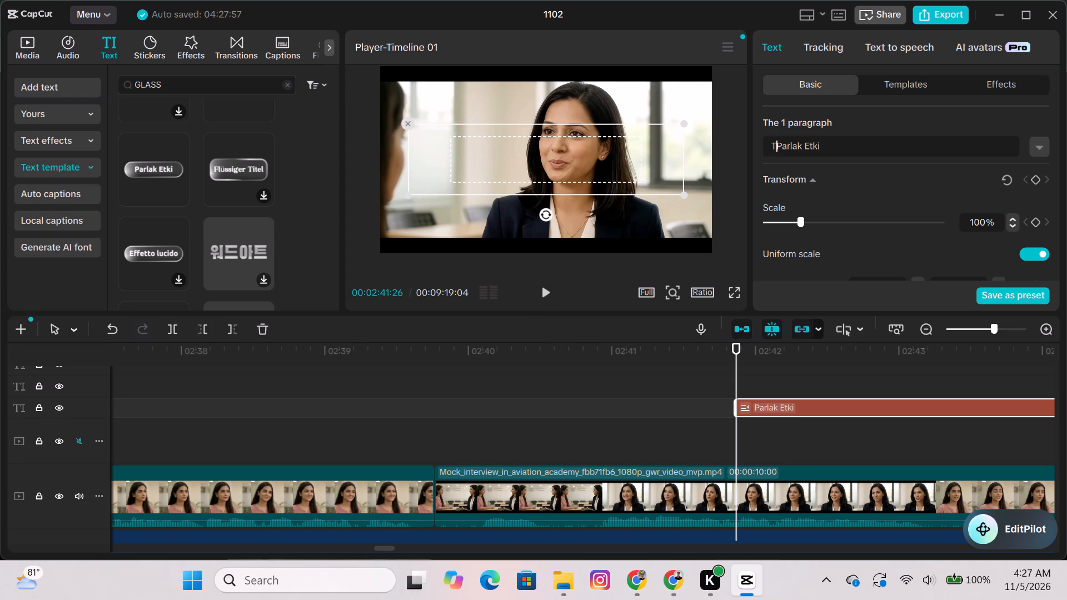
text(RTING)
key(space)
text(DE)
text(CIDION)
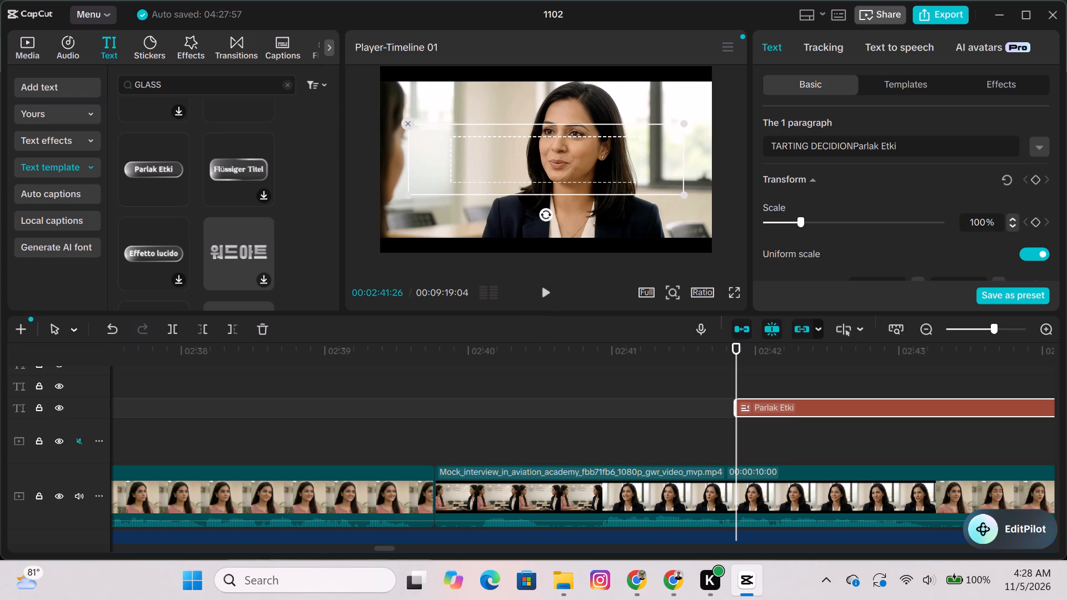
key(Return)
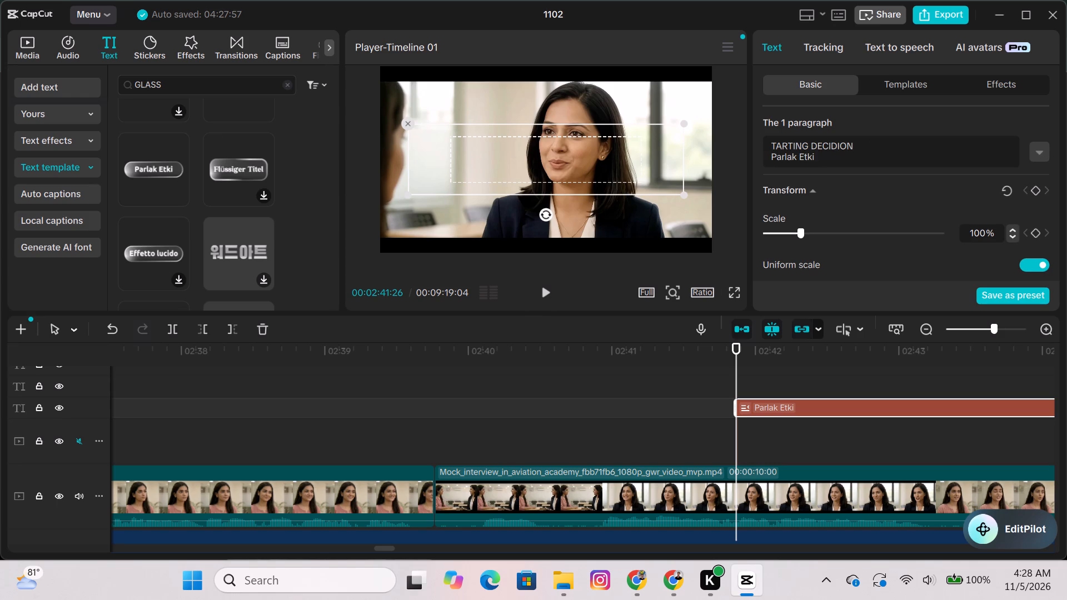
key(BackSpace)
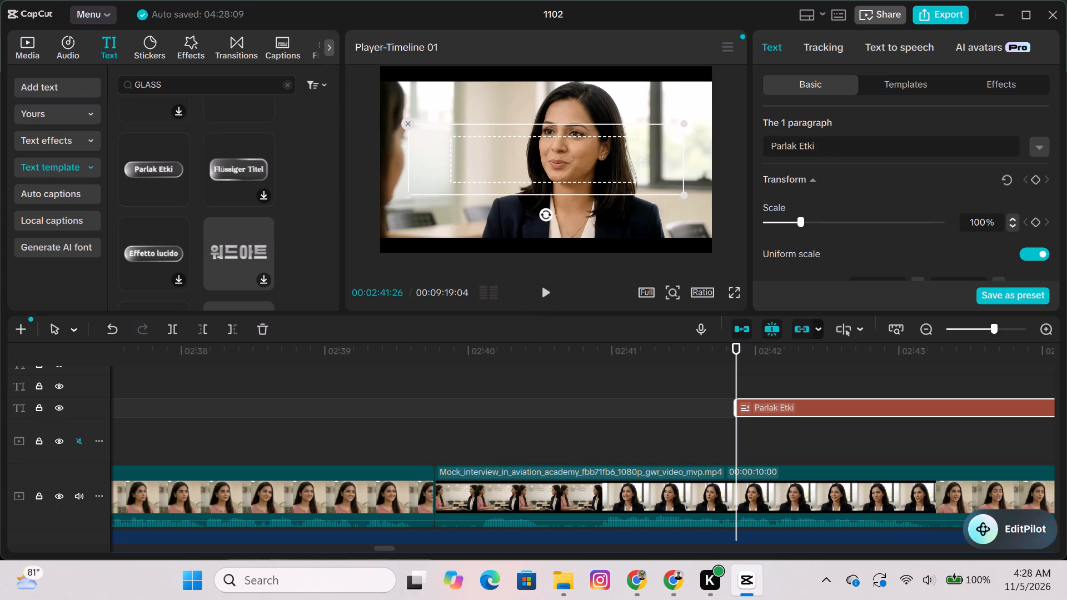
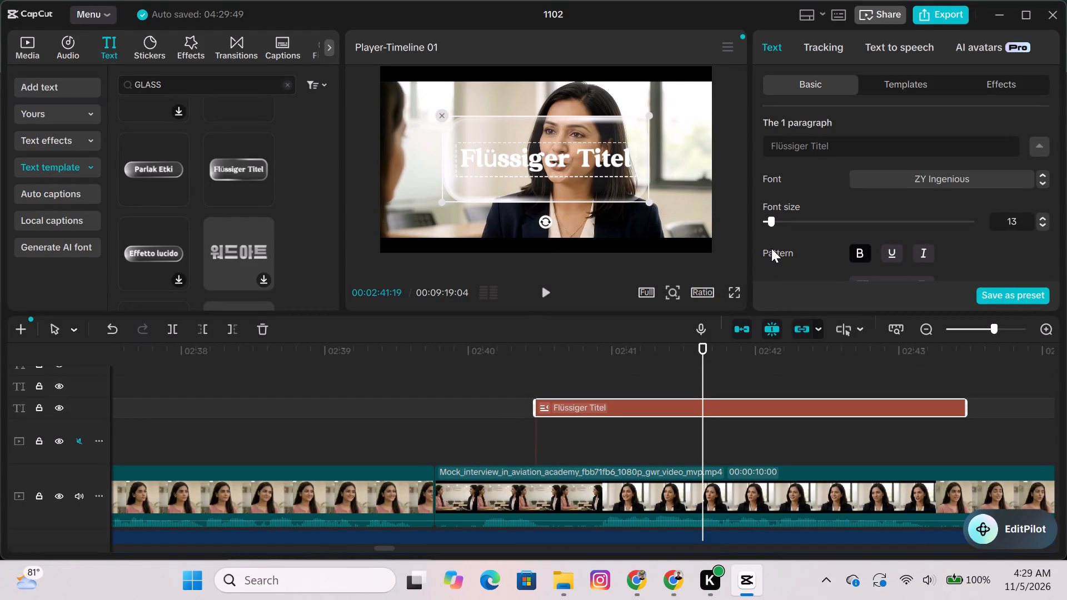
Play back the Flüssiger Titel title from its start to check its animation over the mock interview clip.
click(617, 367)
drag(617, 367, 565, 373)
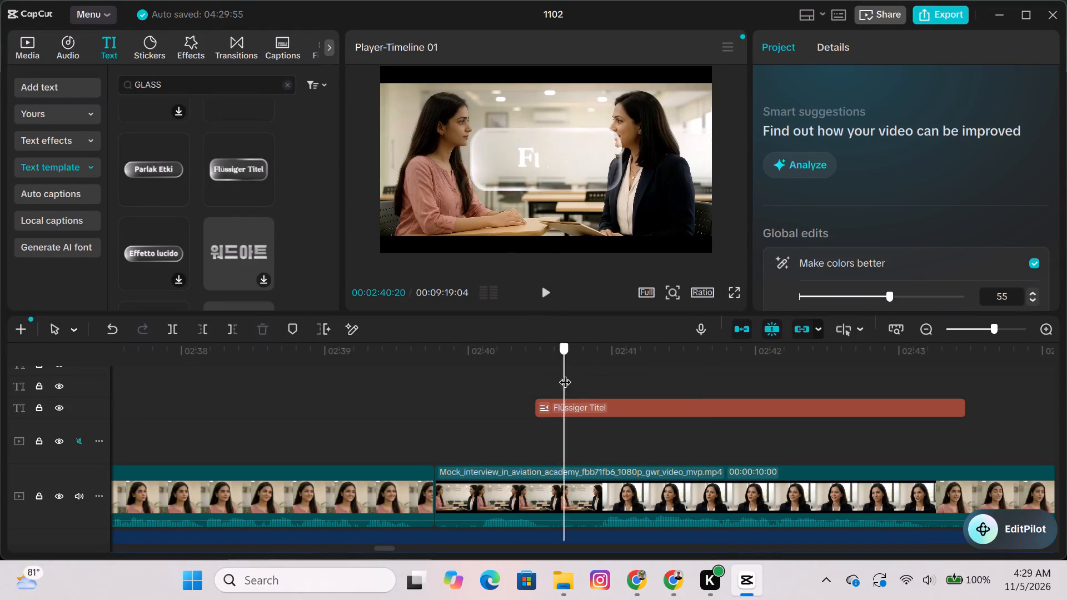
drag(565, 373, 539, 376)
click(543, 292)
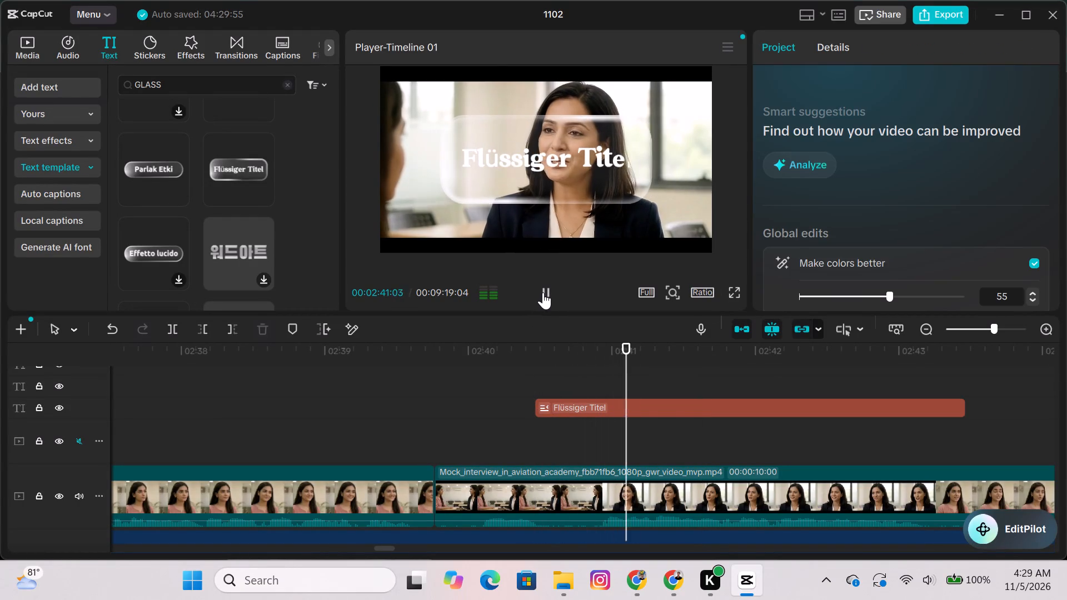
click(543, 292)
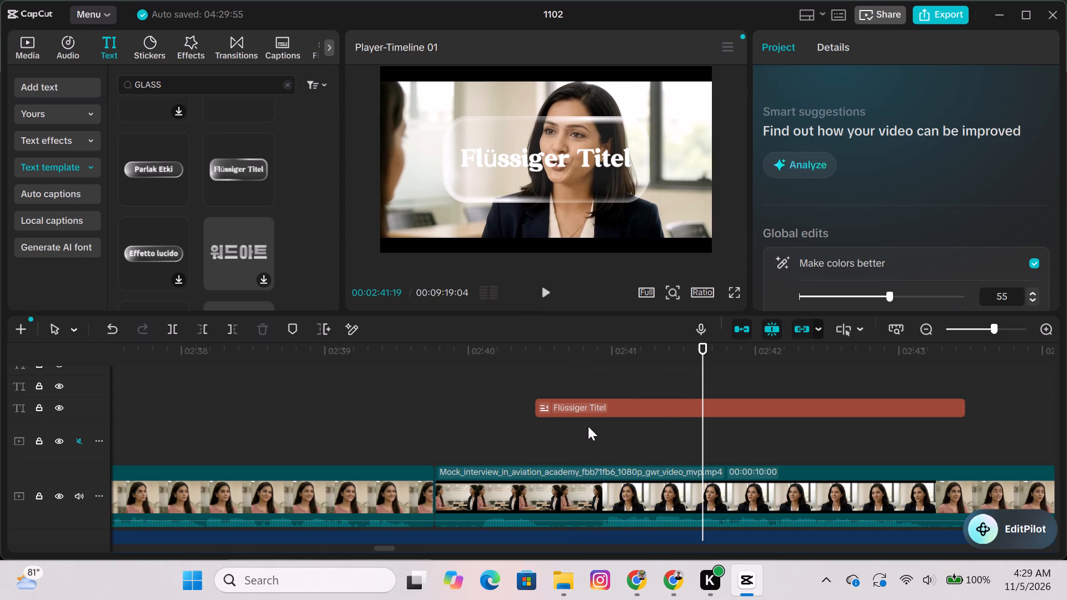
Replace the Flüssiger Titel title with the Effetto lucido text template, starting at about 00:02:39:21.
click(587, 413)
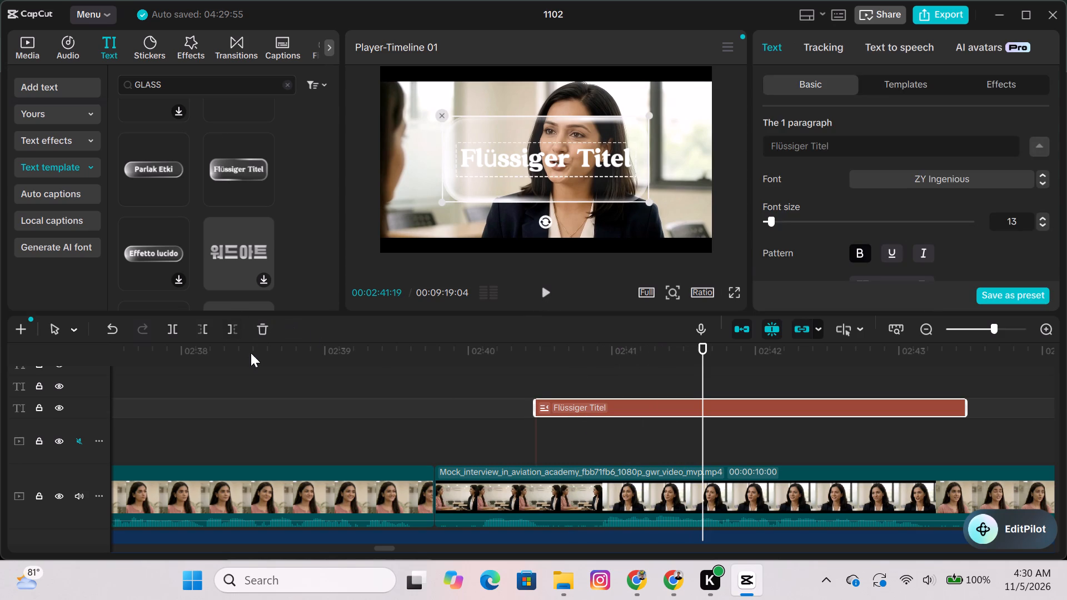
click(256, 327)
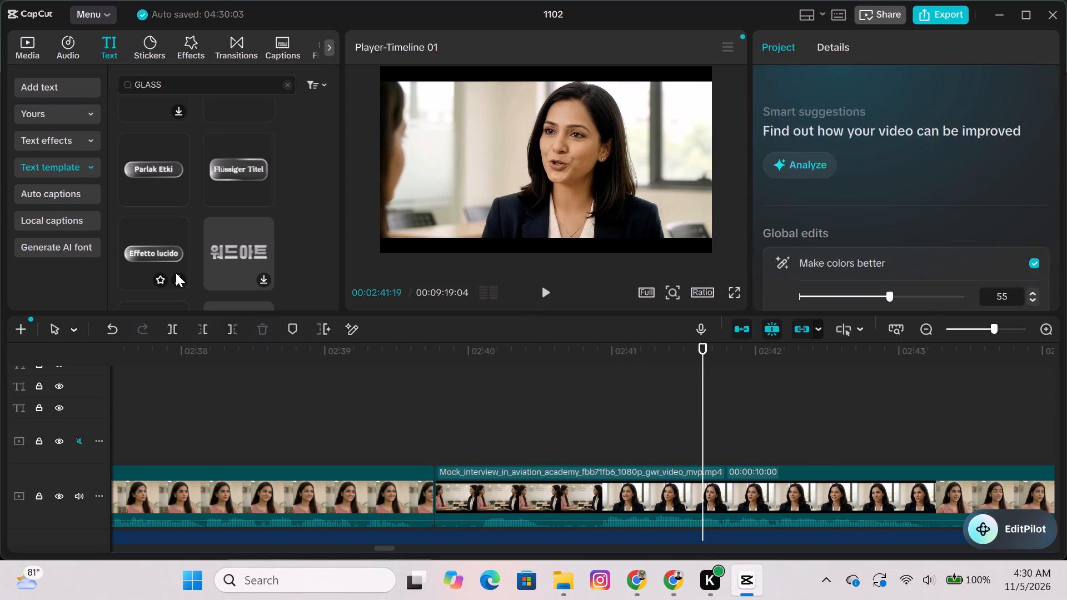
click(173, 275)
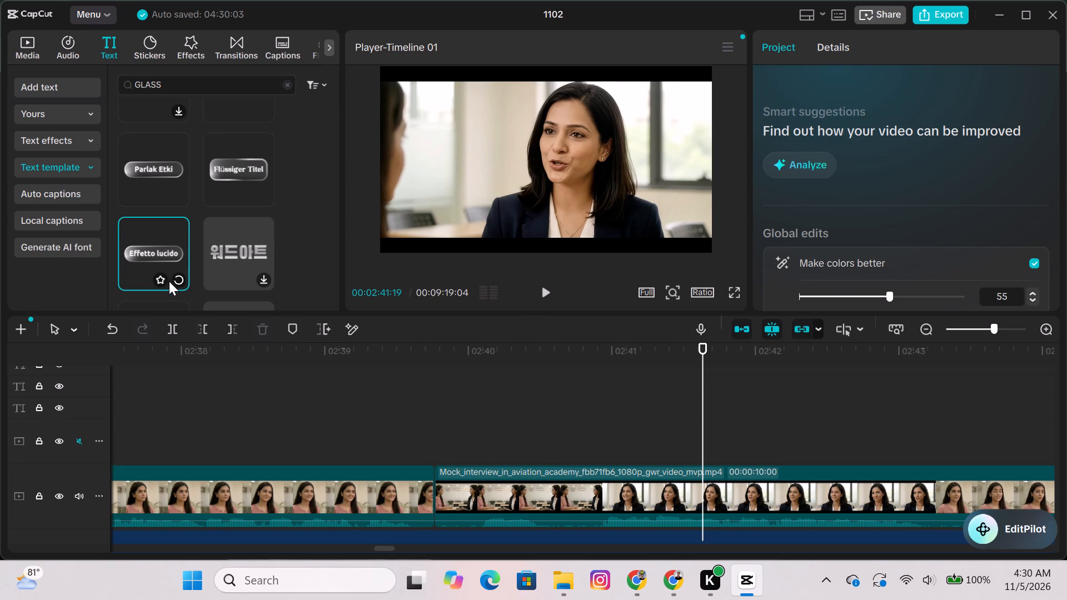
click(171, 281)
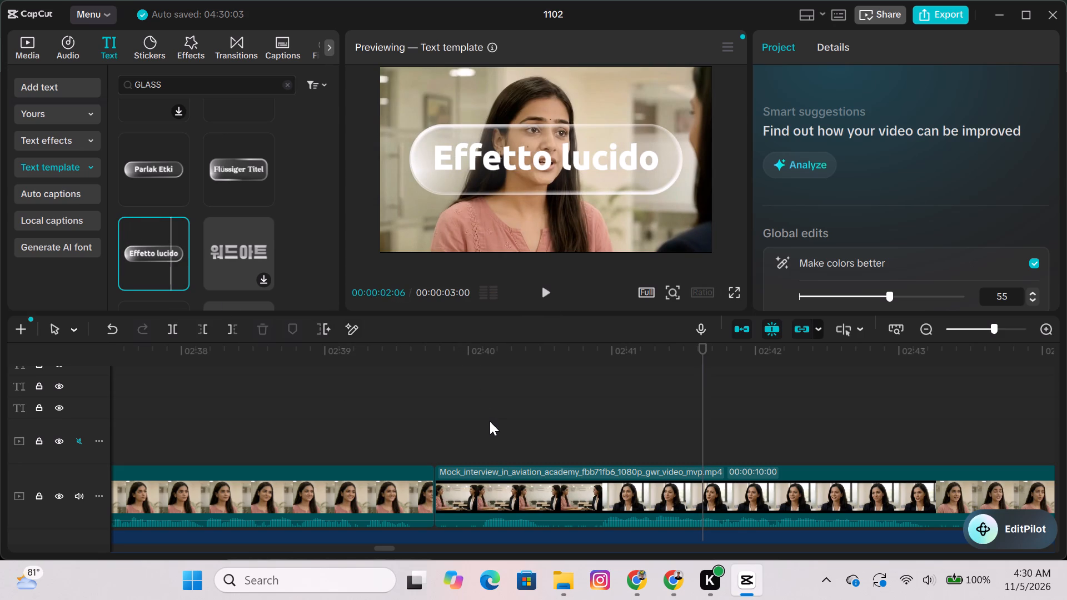
scroll(490, 433, up, 2)
drag(159, 258, 480, 395)
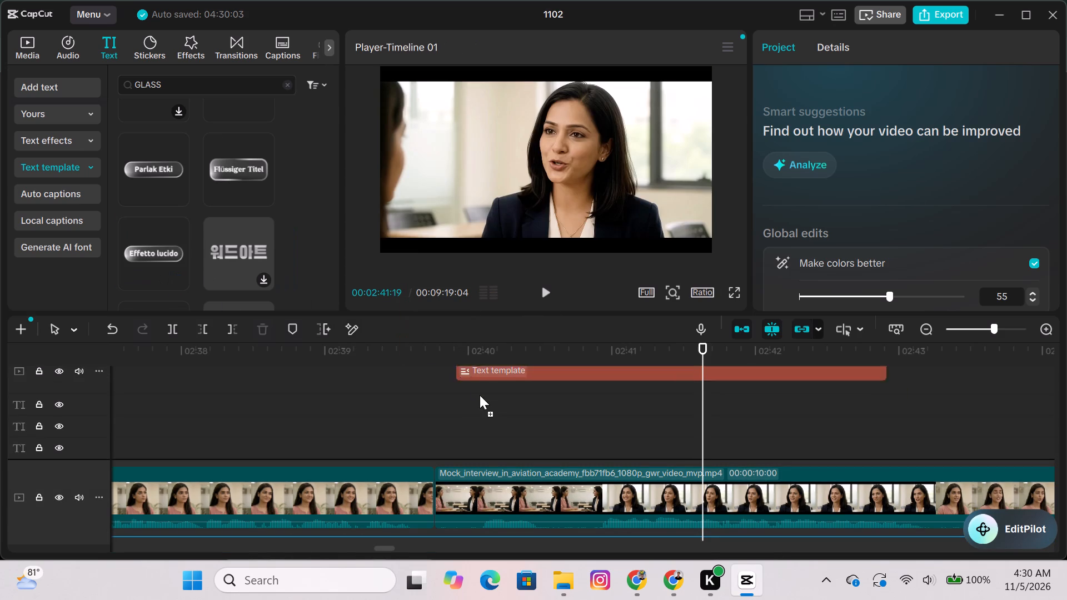
drag(480, 395, 426, 397)
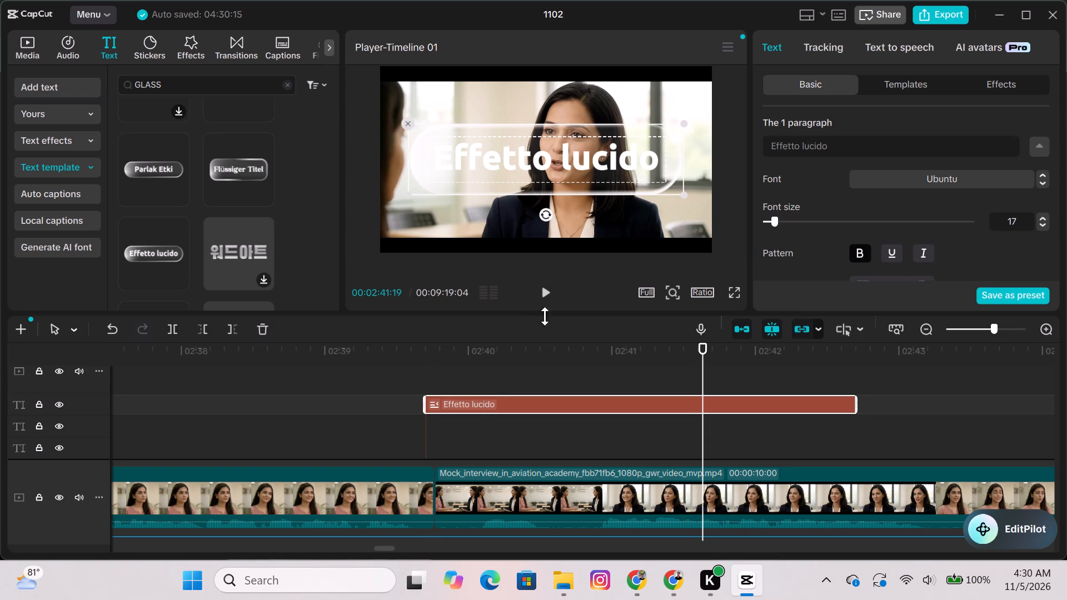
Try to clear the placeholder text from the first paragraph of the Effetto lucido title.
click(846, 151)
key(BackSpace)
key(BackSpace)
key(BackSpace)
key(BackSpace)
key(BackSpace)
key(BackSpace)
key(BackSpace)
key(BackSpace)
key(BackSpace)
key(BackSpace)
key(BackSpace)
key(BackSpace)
Play back the Effetto lucido title over the start of the mock interview clip.
click(516, 370)
drag(516, 370, 348, 432)
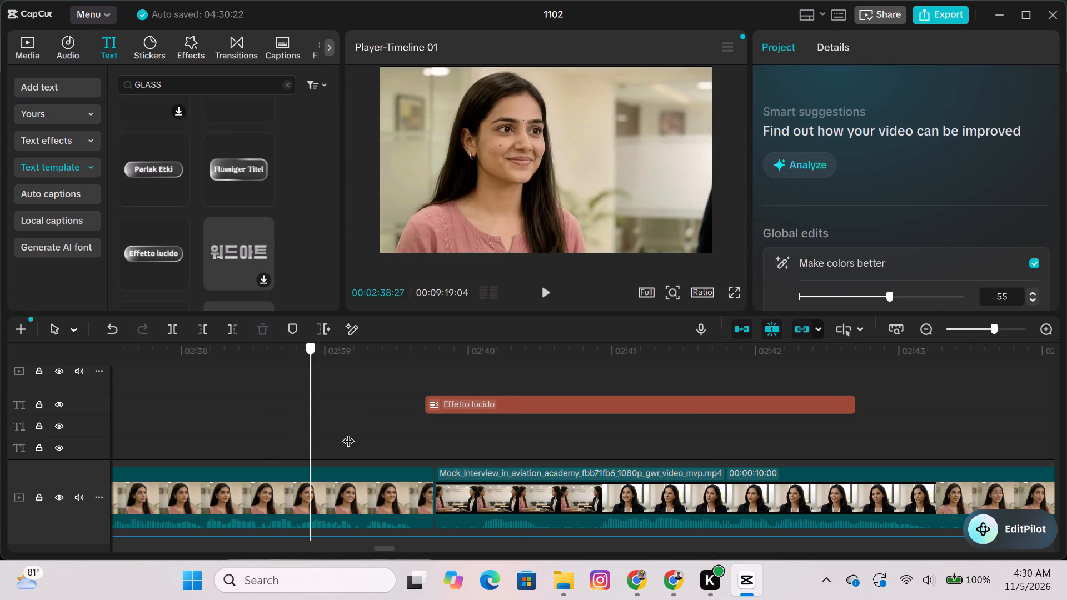
drag(348, 432, 462, 419)
click(540, 286)
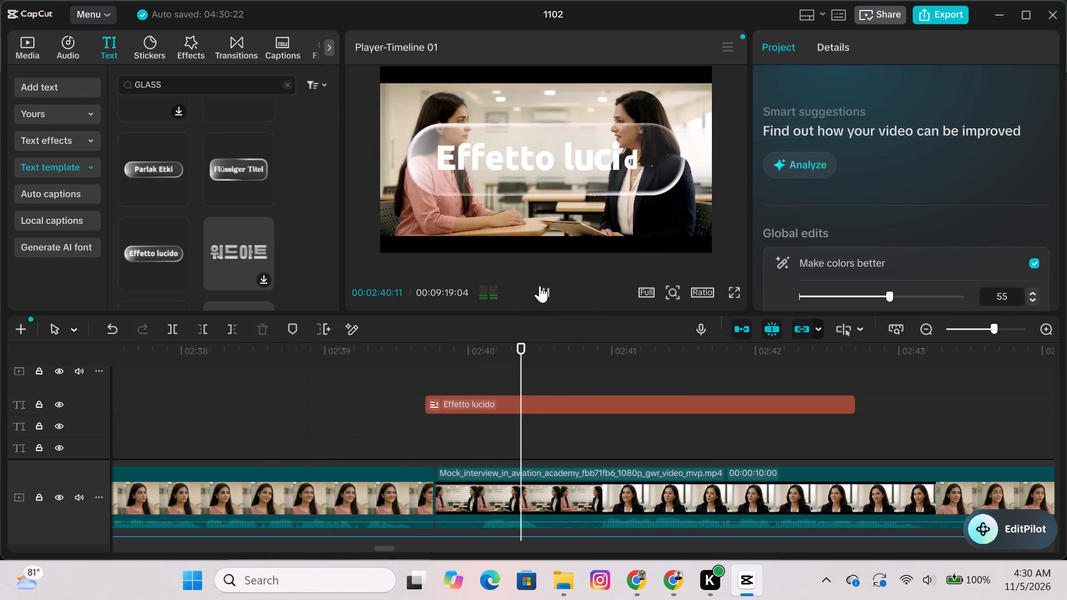
click(540, 286)
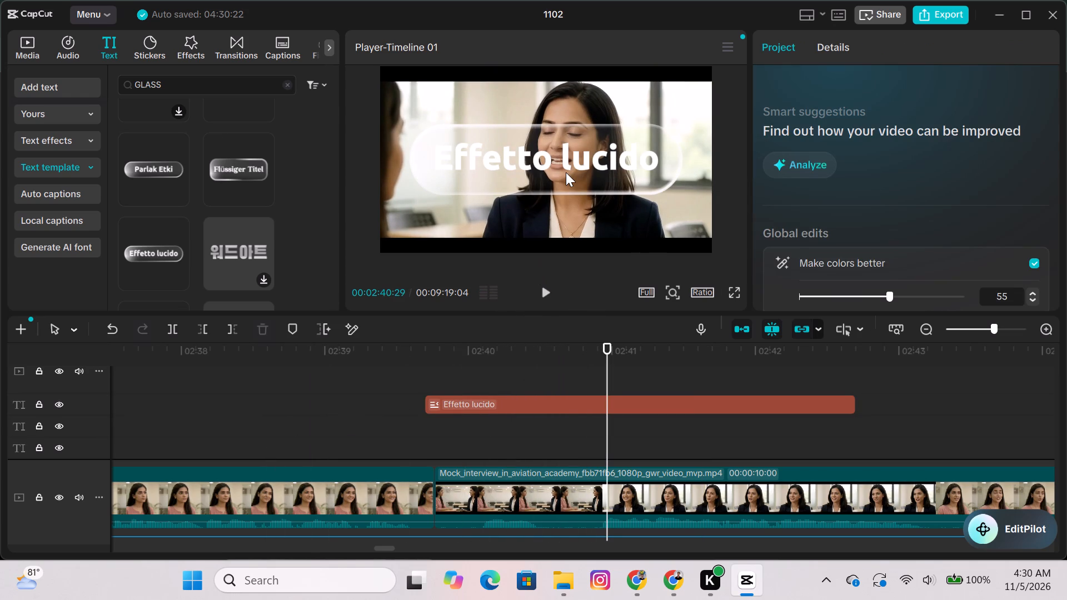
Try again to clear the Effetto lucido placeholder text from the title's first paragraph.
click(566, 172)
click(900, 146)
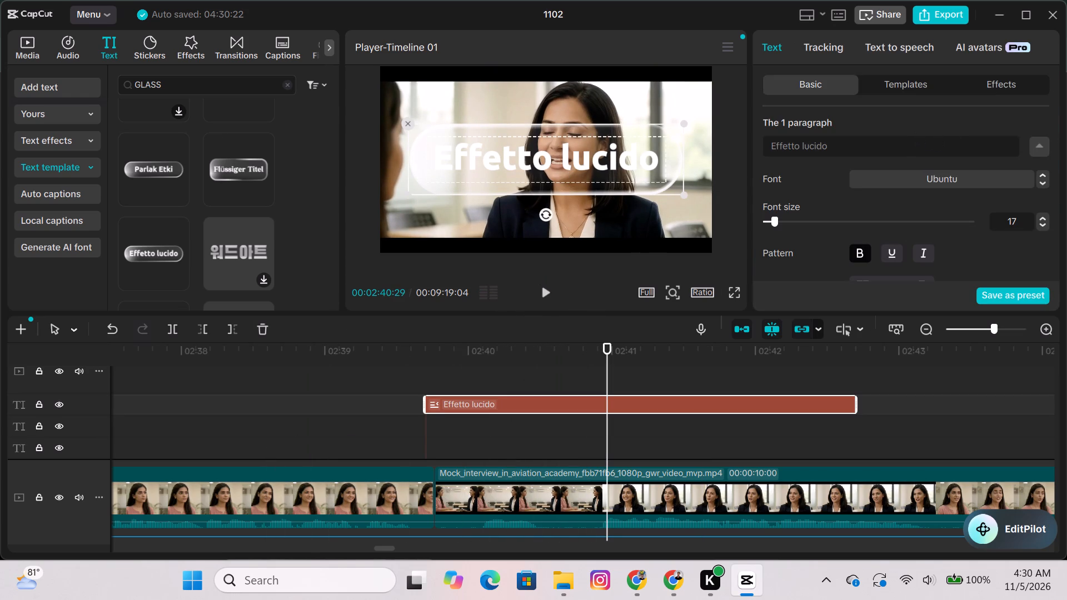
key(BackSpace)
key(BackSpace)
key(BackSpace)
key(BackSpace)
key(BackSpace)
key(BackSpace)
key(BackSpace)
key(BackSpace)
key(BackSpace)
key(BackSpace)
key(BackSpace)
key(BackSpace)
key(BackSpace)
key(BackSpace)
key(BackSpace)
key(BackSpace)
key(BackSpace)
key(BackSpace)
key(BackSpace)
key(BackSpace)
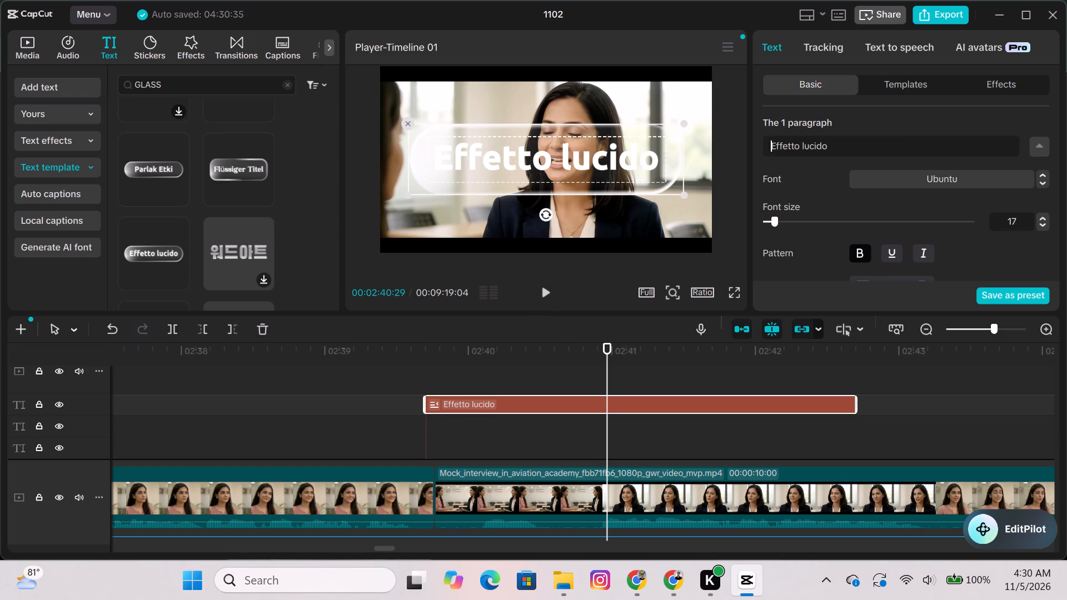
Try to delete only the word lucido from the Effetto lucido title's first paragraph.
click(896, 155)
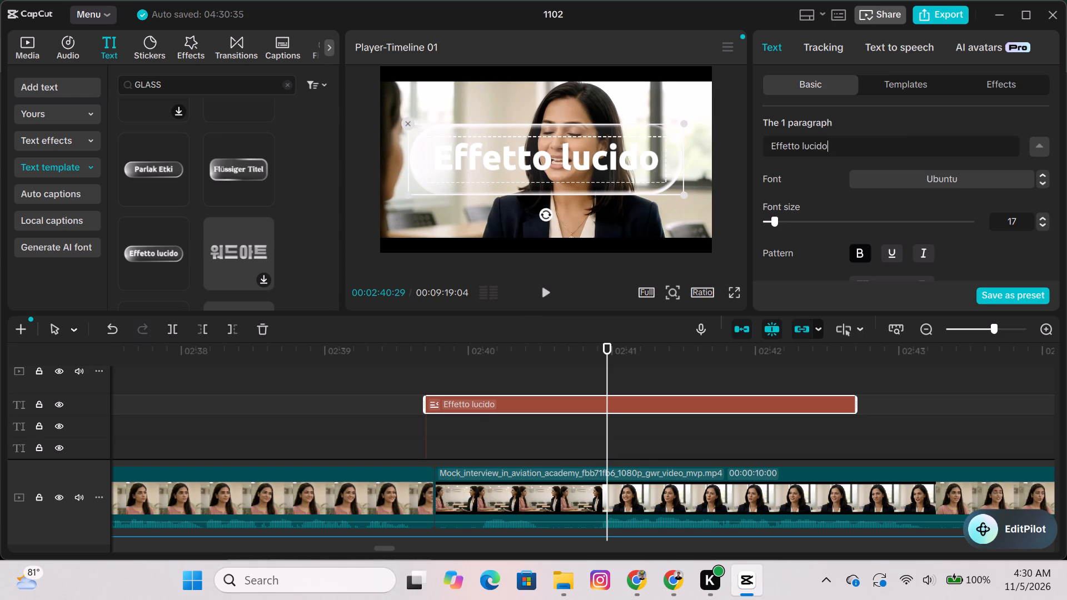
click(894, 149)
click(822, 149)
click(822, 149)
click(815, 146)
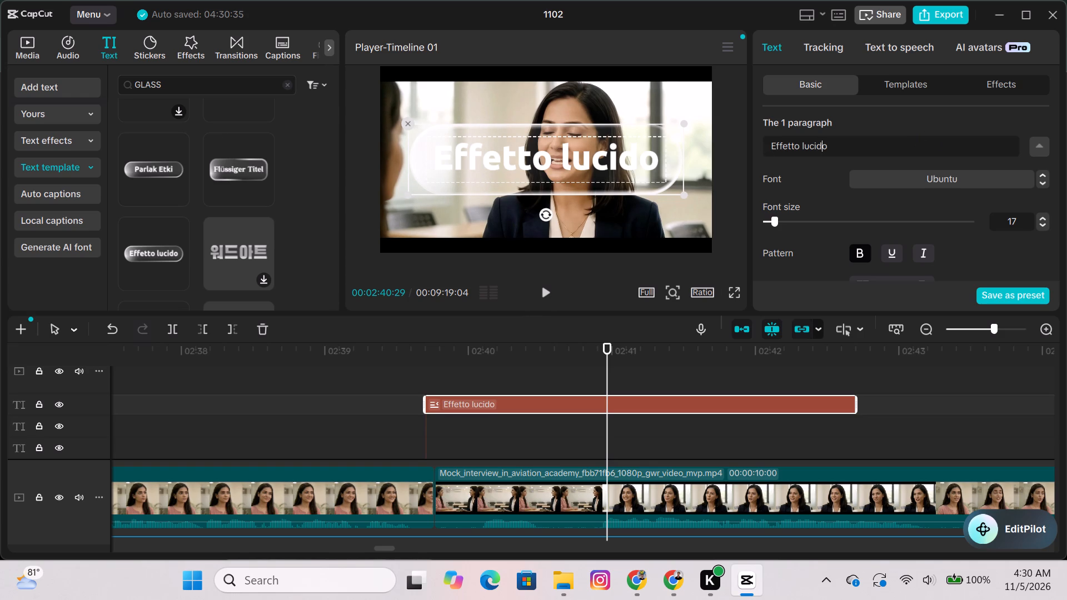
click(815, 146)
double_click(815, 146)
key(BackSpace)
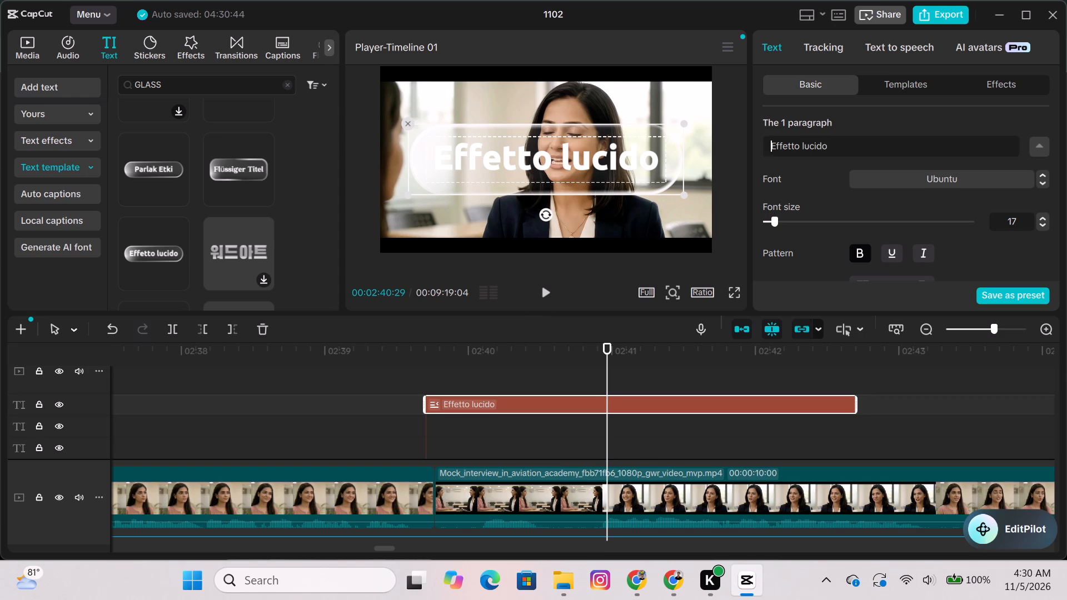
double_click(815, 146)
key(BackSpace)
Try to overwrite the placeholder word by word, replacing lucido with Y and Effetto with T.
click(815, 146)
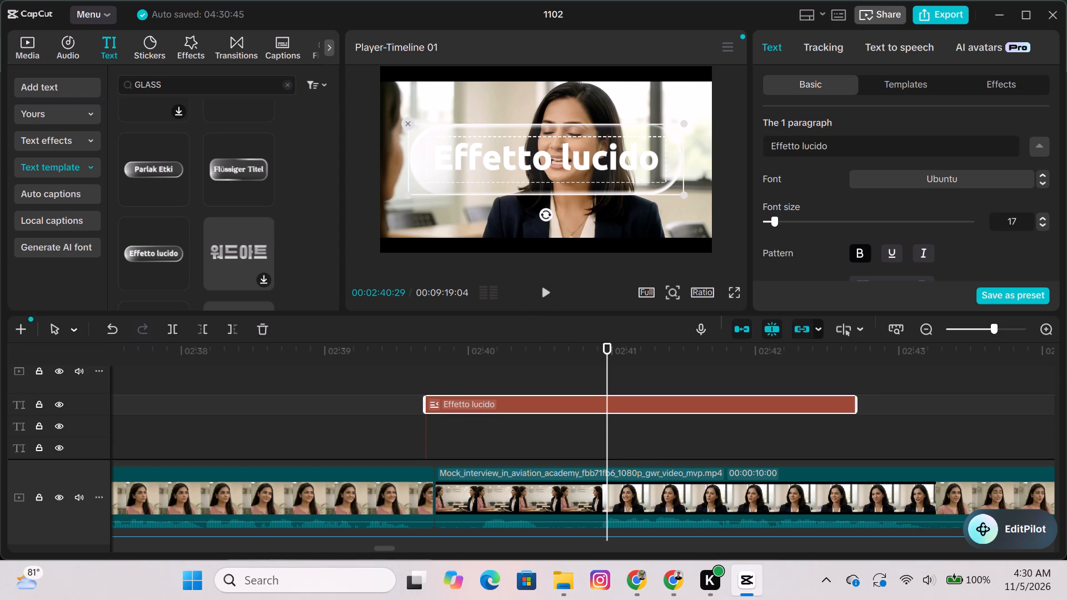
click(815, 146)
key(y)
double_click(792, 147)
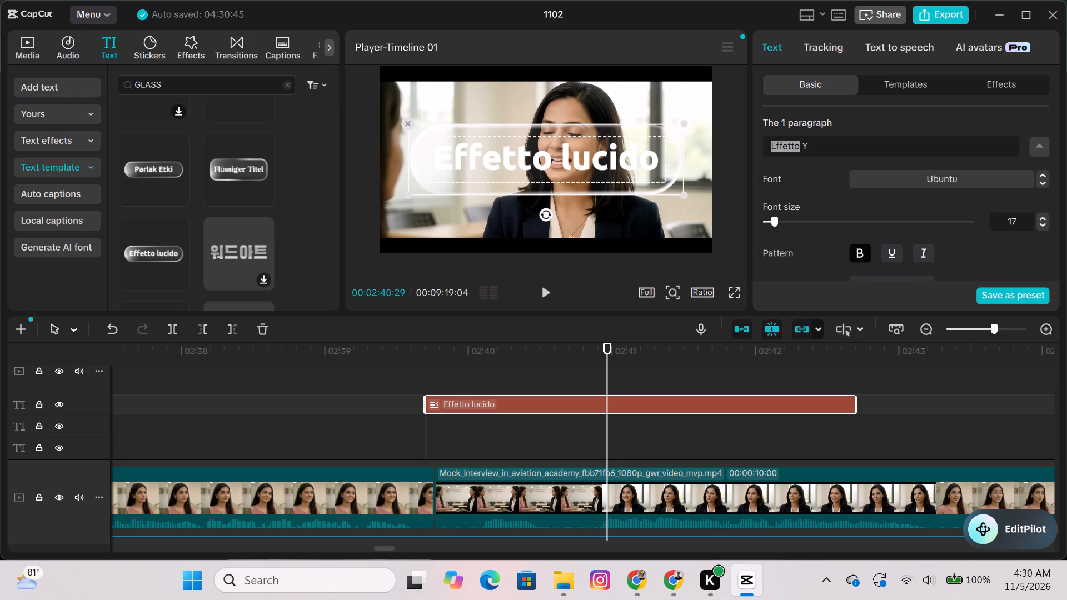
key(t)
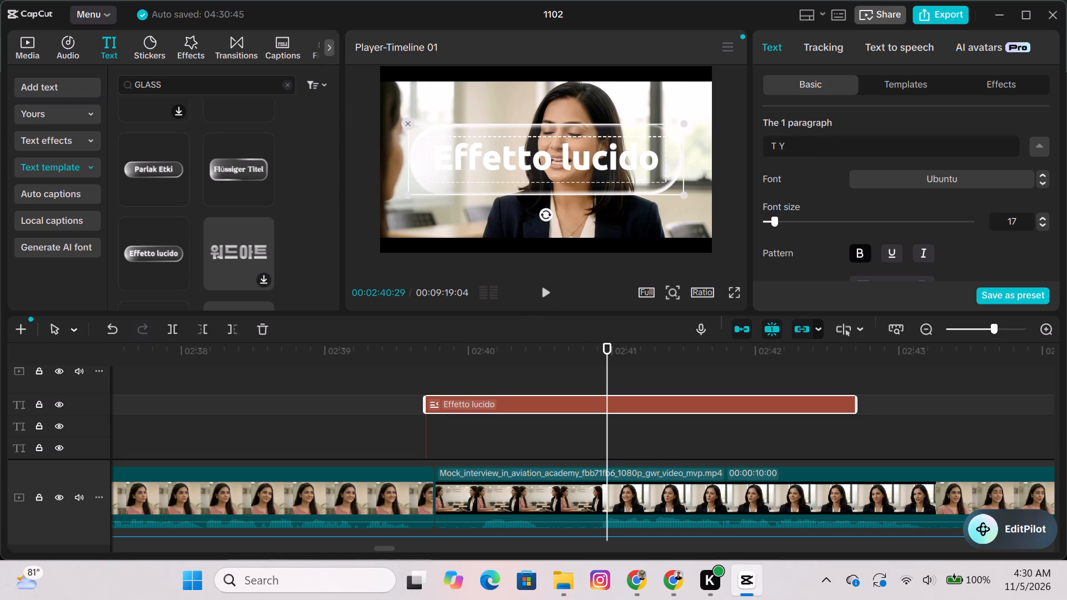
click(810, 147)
Play the title over the mock interview clip from 00:02:39:21 to check its wording.
click(560, 386)
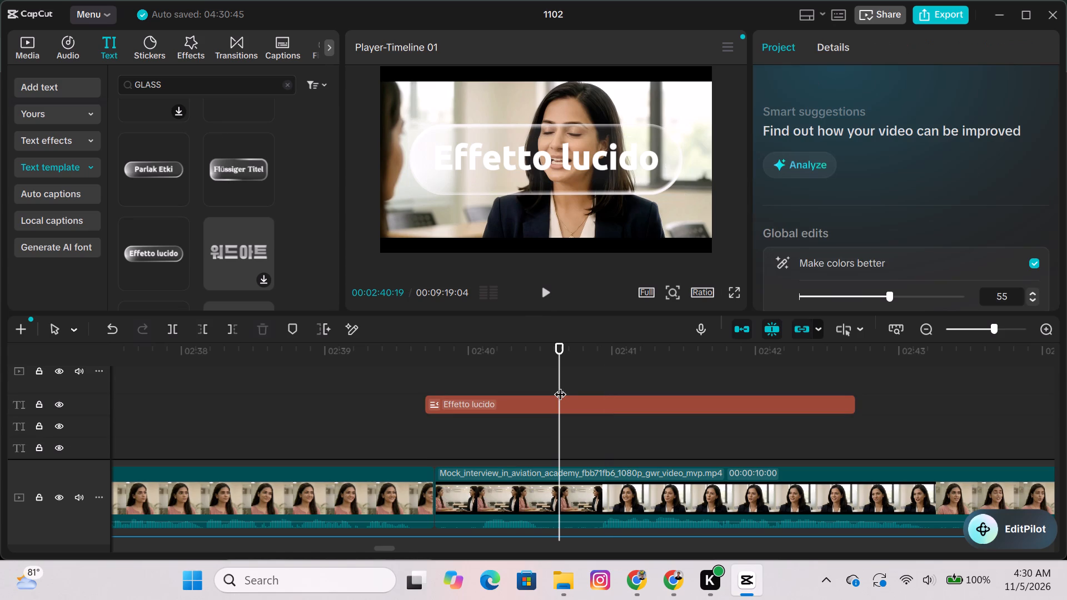
click(428, 387)
click(546, 306)
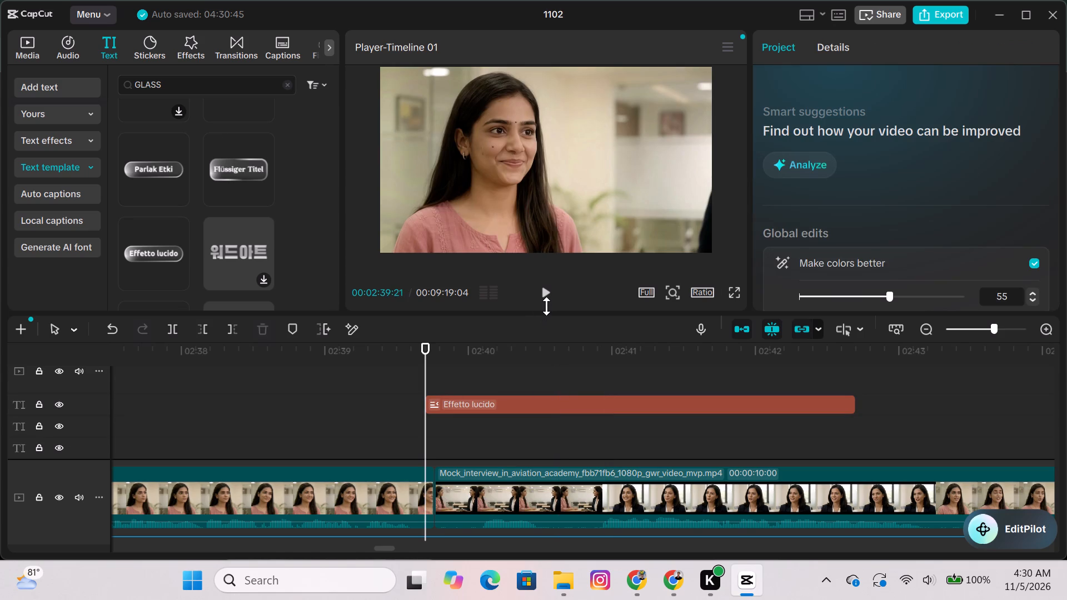
click(549, 294)
click(549, 294)
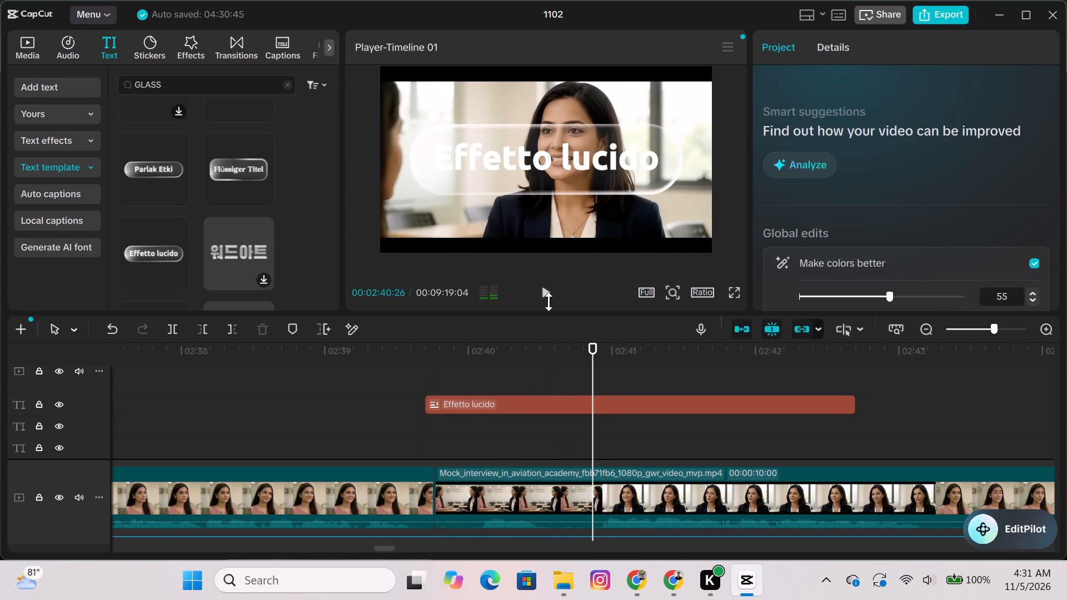
Copy the COSTUMER SERVICE title from the earlier group of titles around 00:02:18 on the timeline.
click(438, 382)
drag(438, 382, 170, 386)
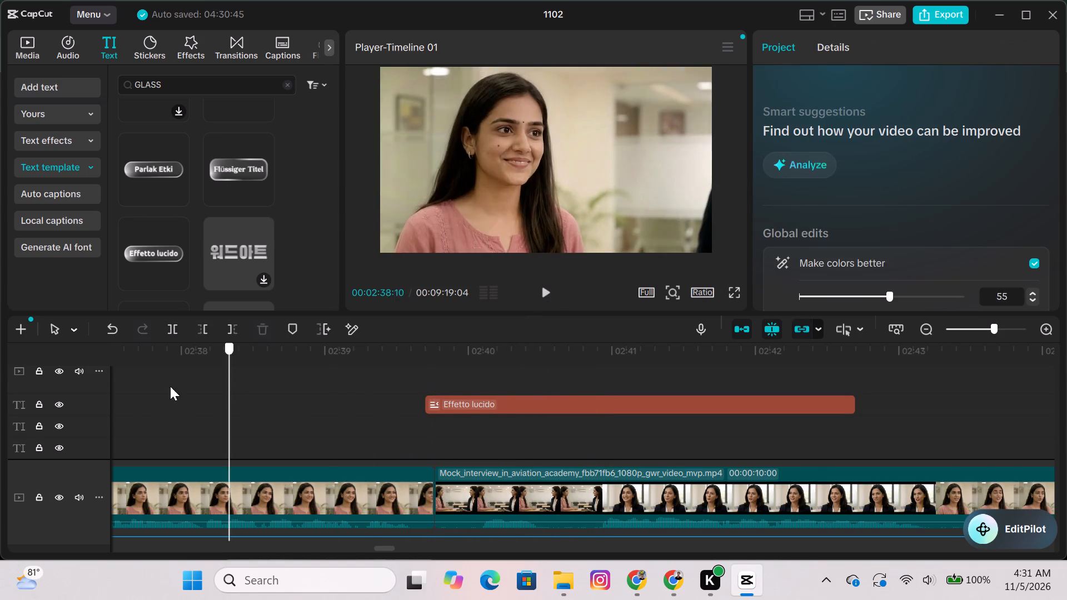
drag(170, 386, 315, 383)
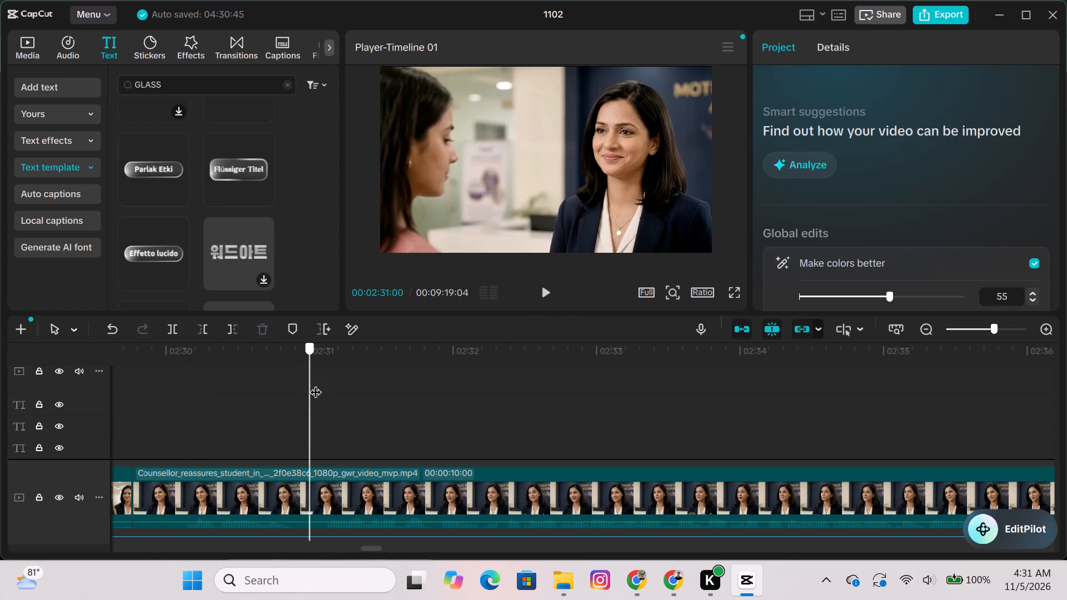
drag(315, 383, 561, 409)
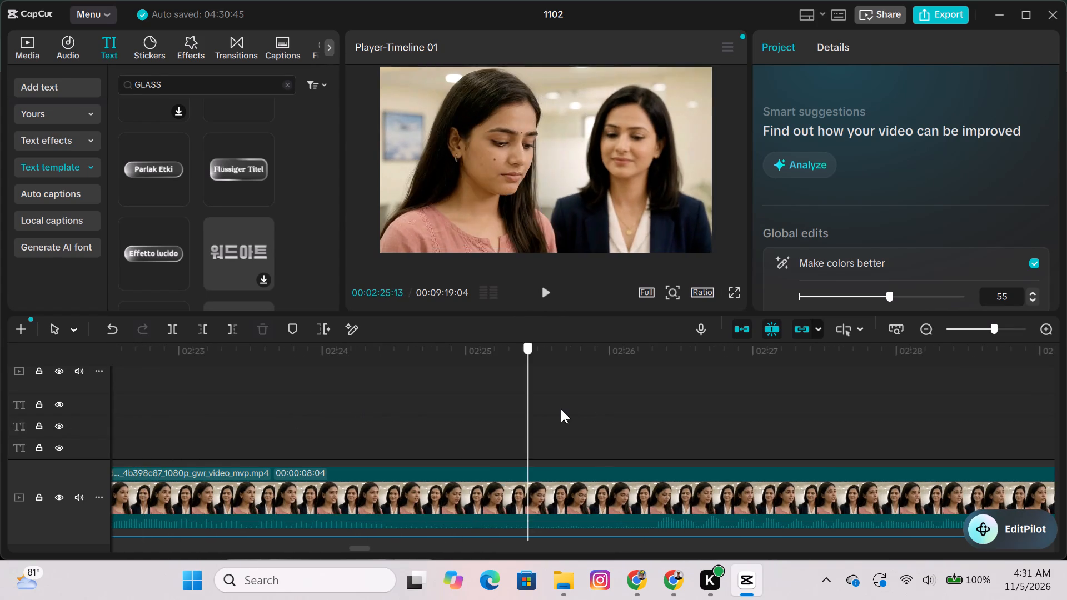
drag(561, 409, 241, 429)
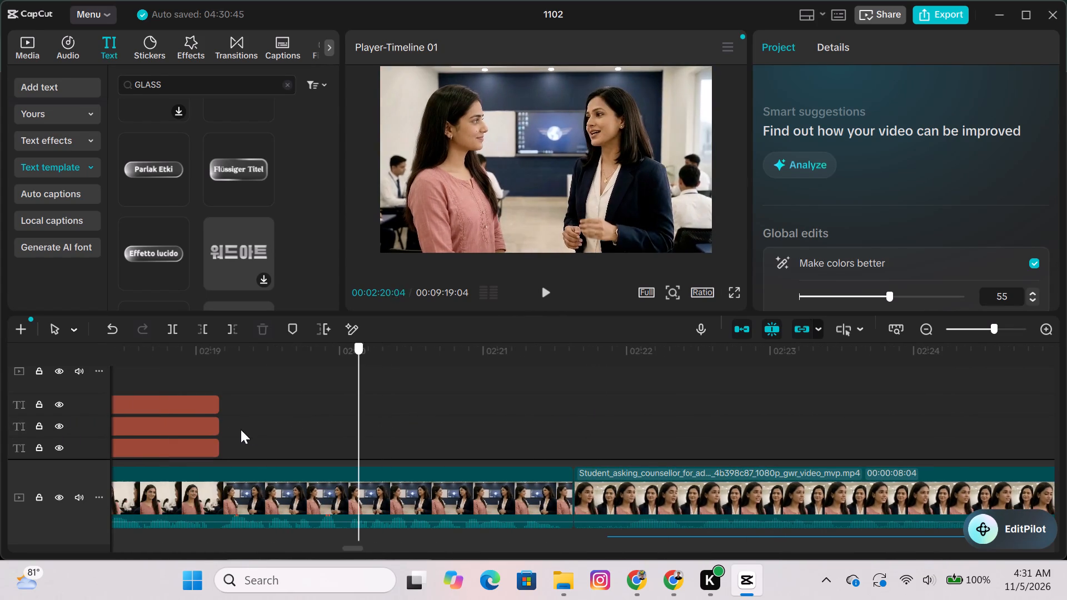
drag(241, 429, 506, 411)
click(396, 427)
right_click(396, 427)
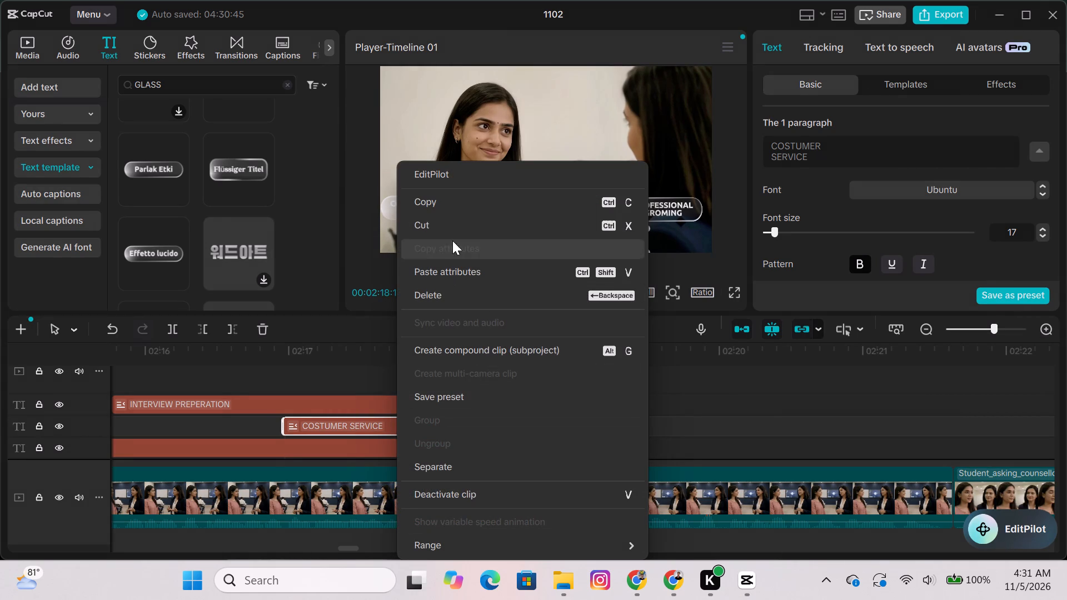
click(468, 208)
Paste the copied title at 00:02:39:21, where the Effetto lucido title over the mock interview clip begins.
click(781, 381)
drag(781, 381, 1066, 379)
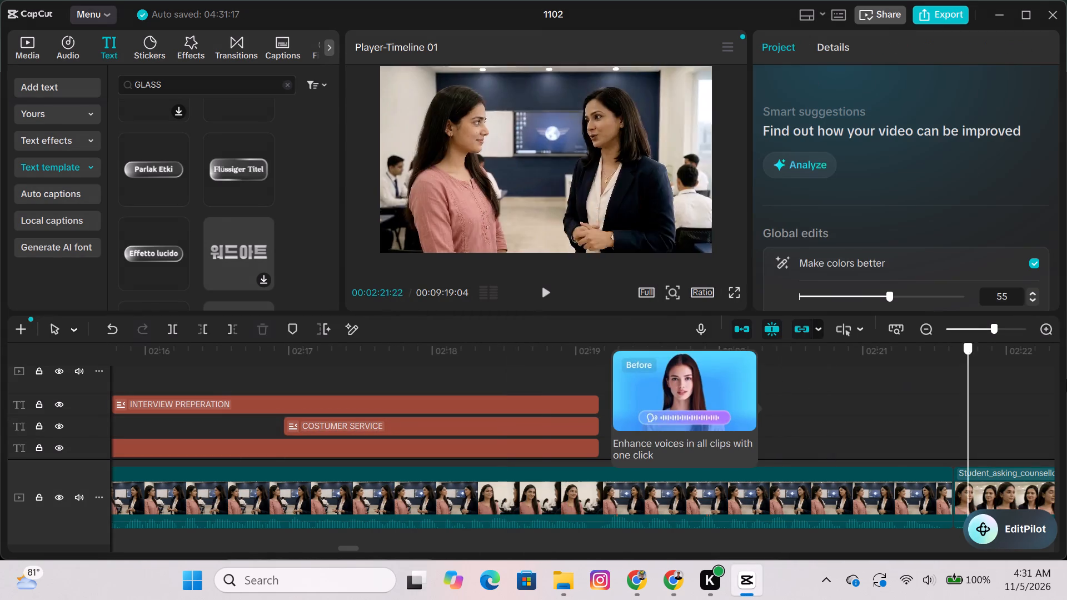
drag(1066, 379, 1065, 384)
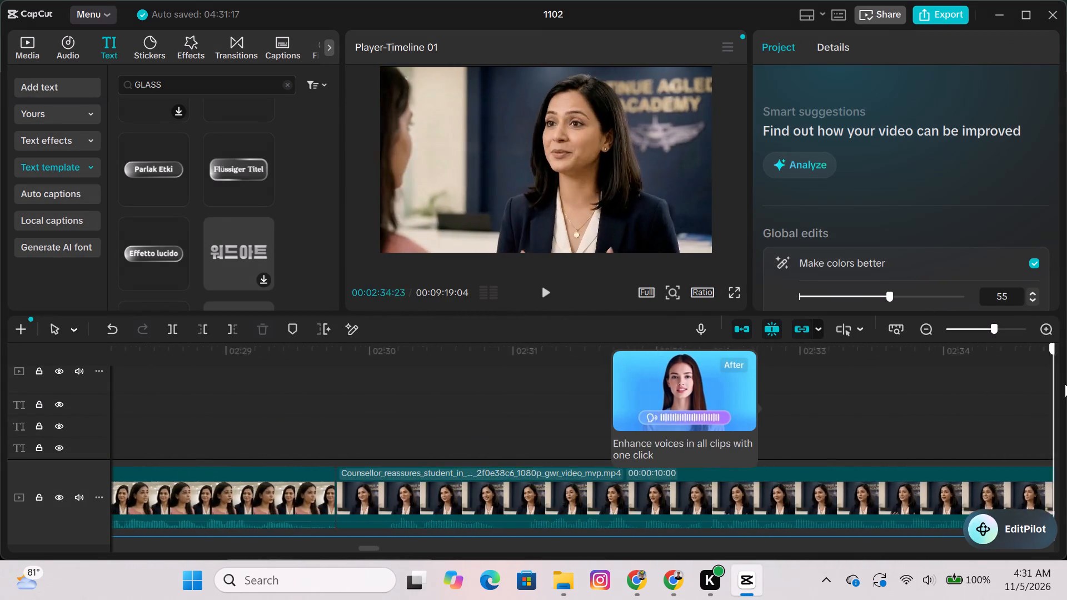
drag(1065, 384, 491, 389)
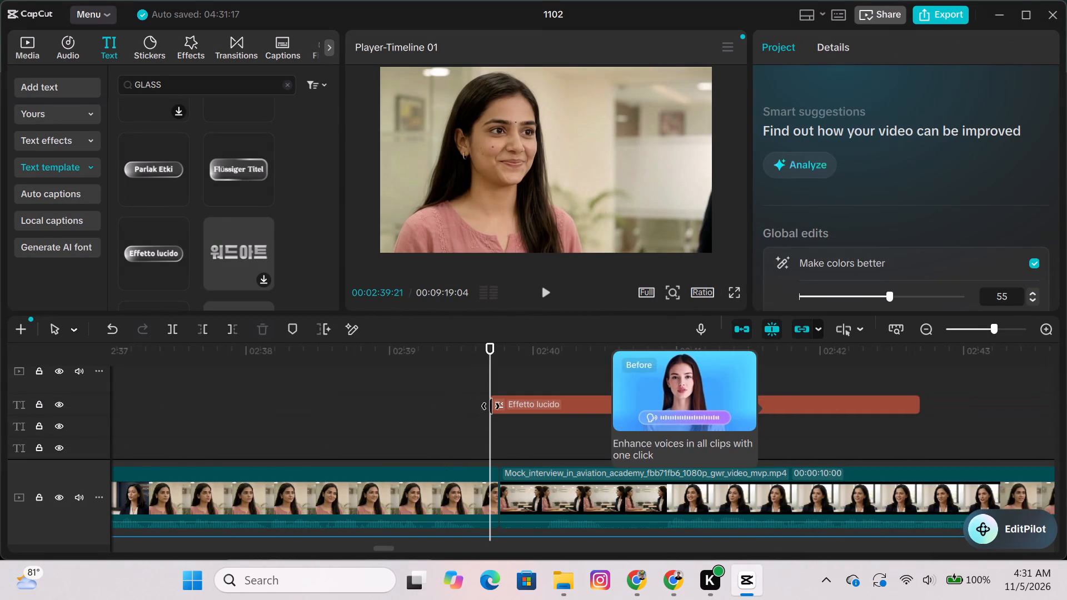
right_click(491, 423)
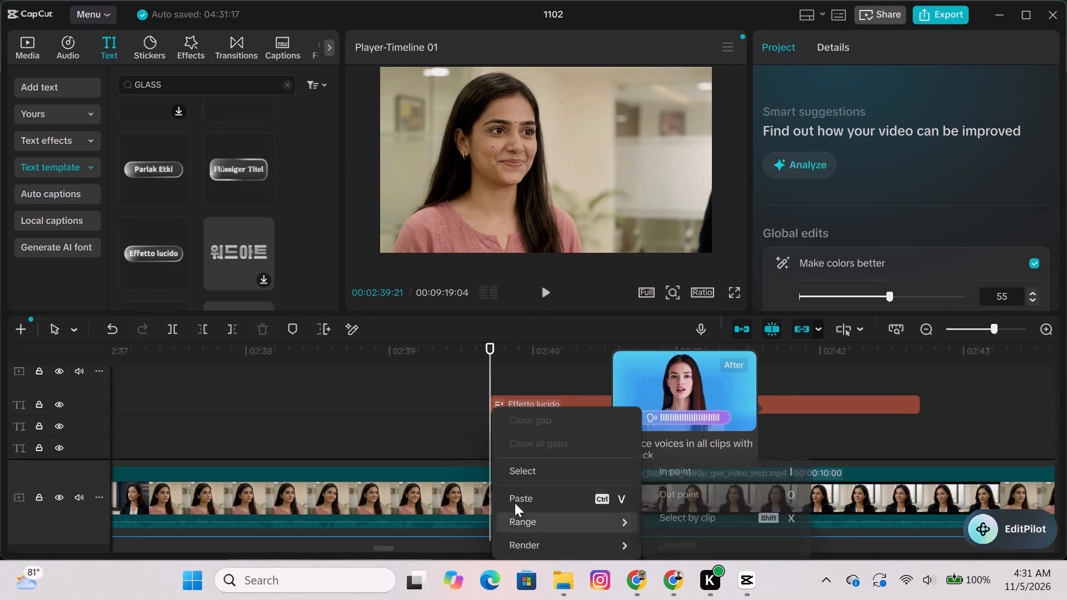
click(516, 498)
Delete the Effetto lucido title above the mock interview clip.
click(523, 400)
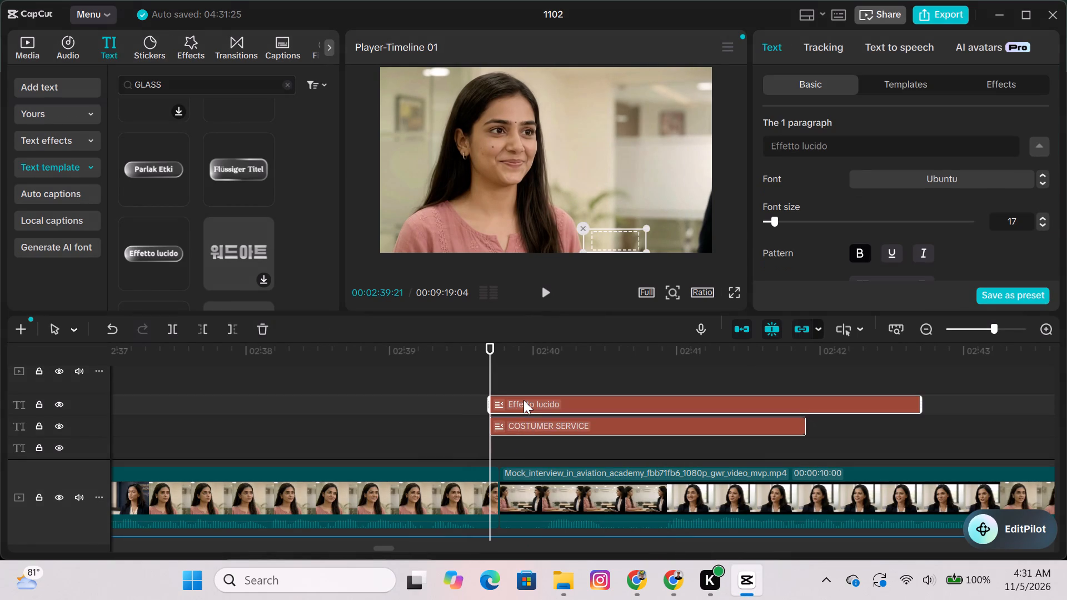
click(261, 327)
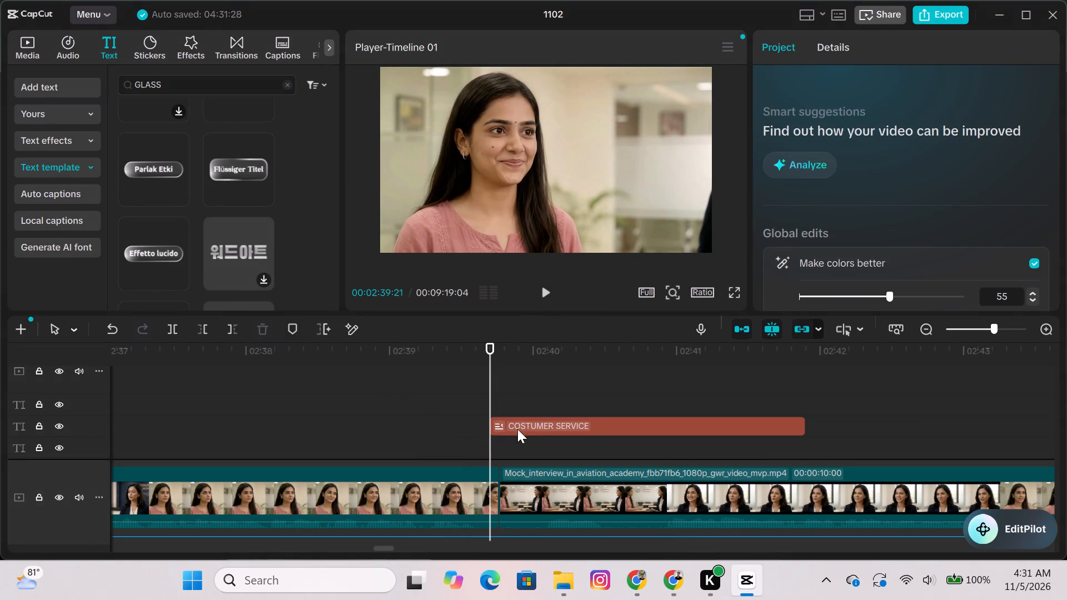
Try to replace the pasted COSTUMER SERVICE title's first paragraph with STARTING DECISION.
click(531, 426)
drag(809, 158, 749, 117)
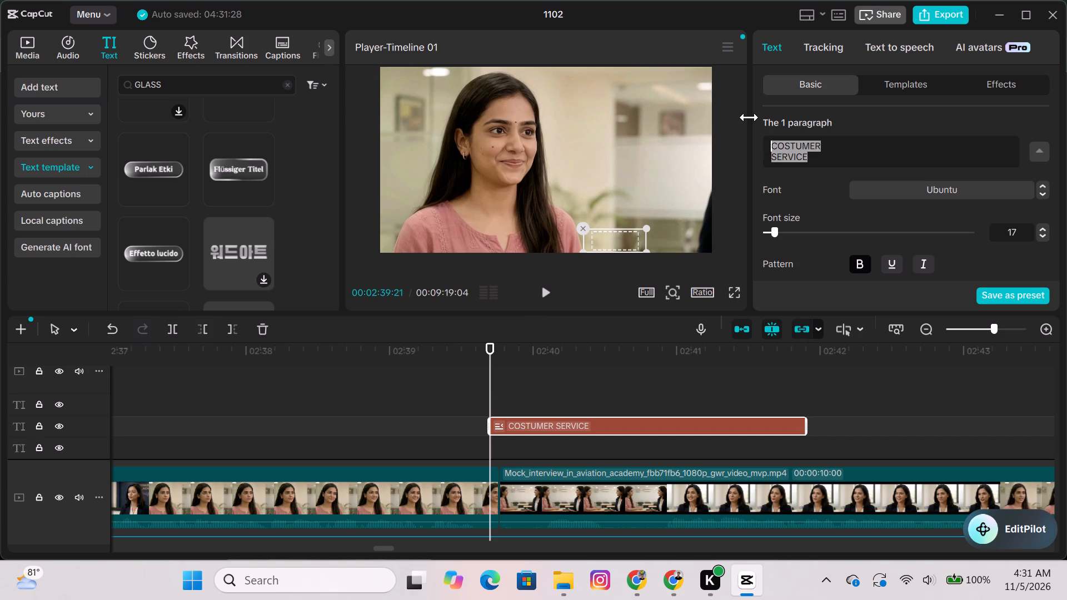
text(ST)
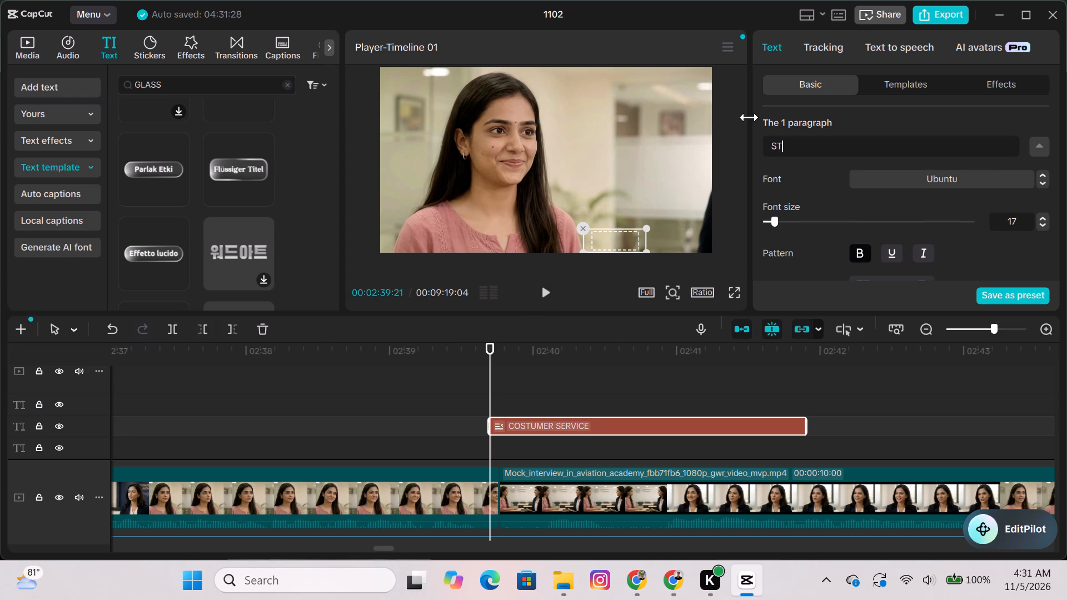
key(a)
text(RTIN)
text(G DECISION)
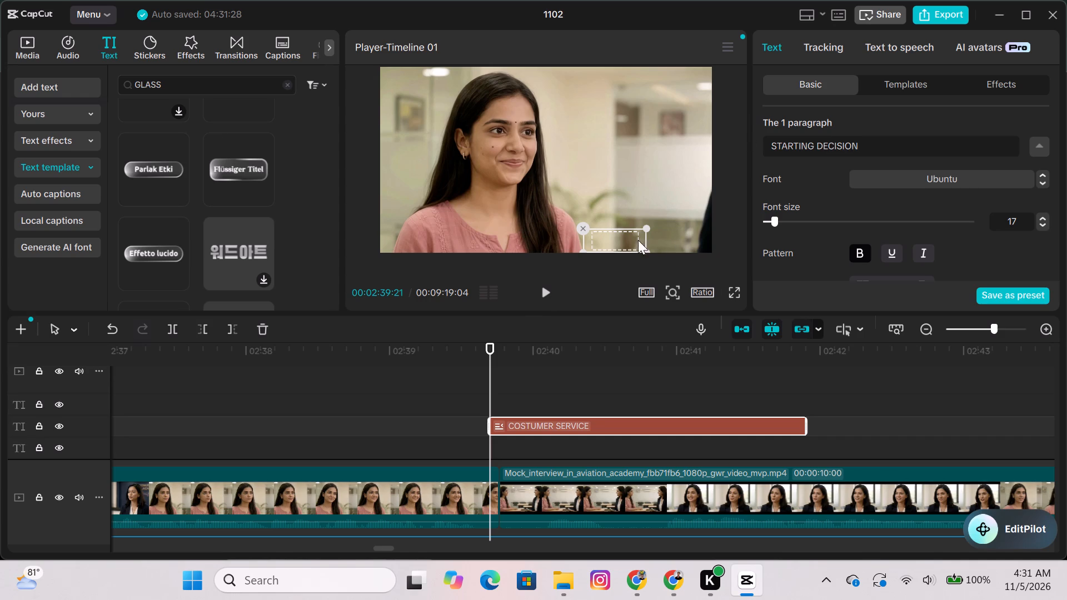
Move the pasted title to the lower centre of the frame and play it over the mock interview clip.
drag(625, 240, 559, 223)
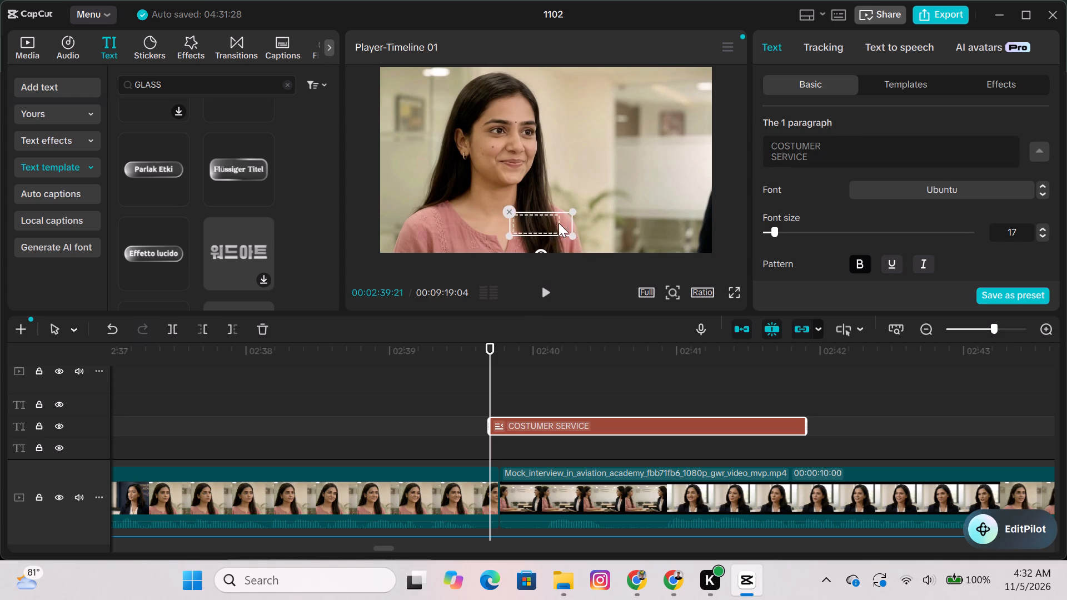
drag(559, 223, 553, 223)
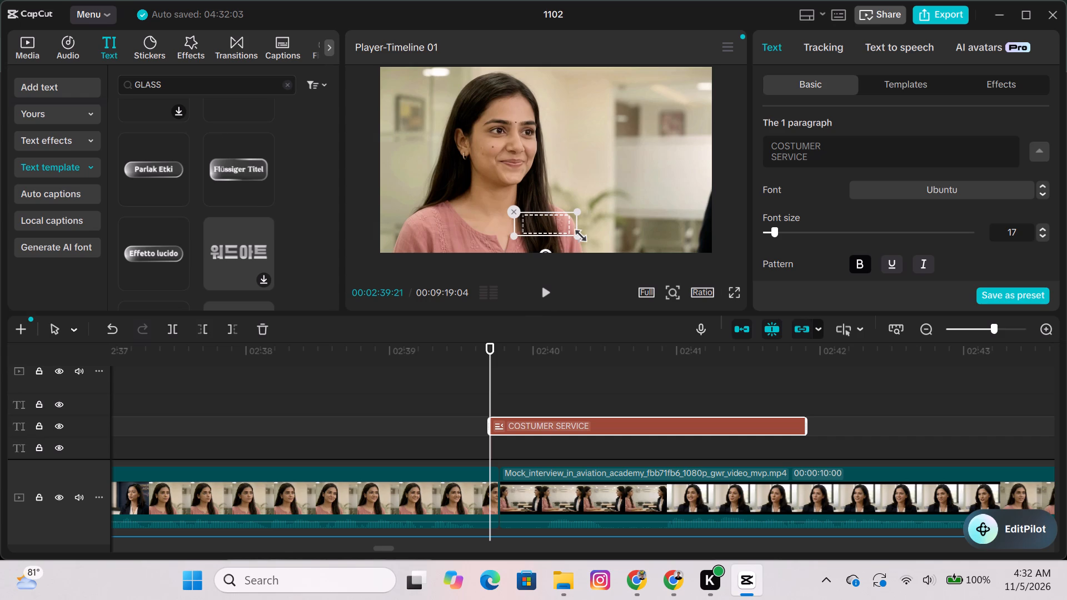
click(550, 289)
click(550, 289)
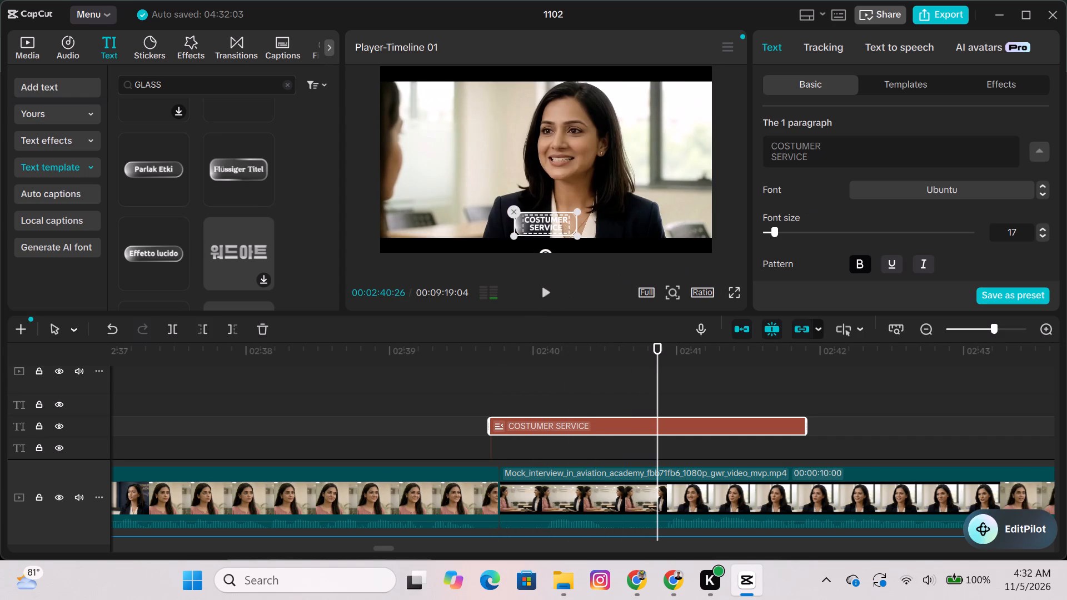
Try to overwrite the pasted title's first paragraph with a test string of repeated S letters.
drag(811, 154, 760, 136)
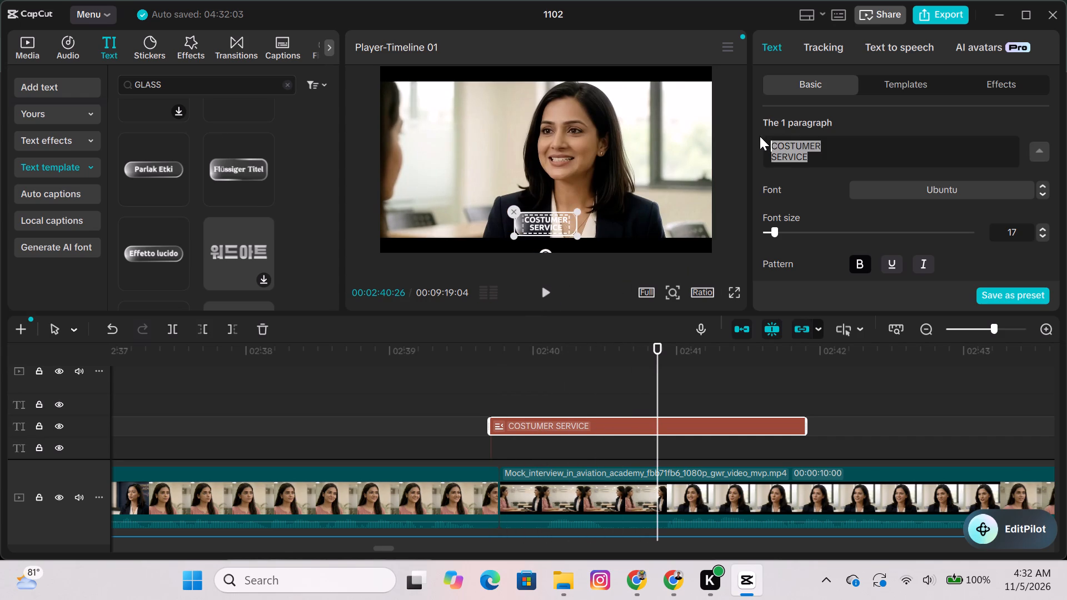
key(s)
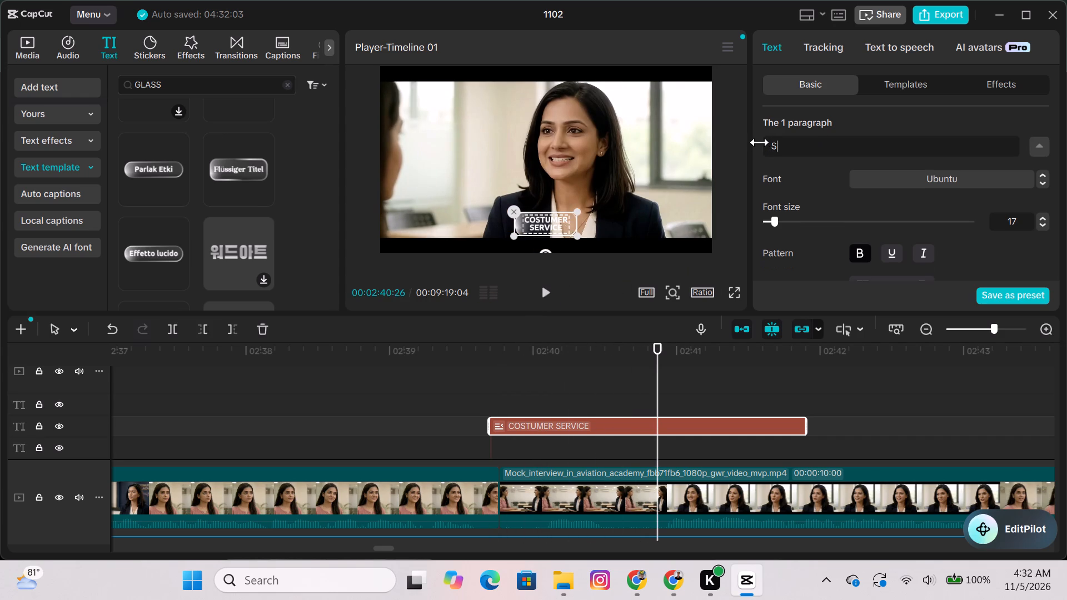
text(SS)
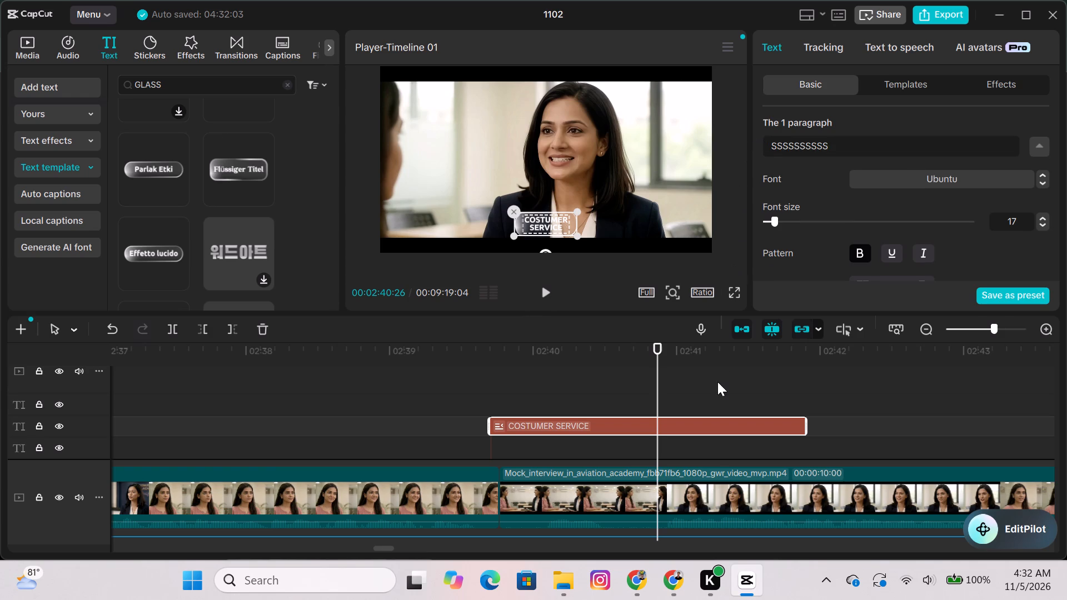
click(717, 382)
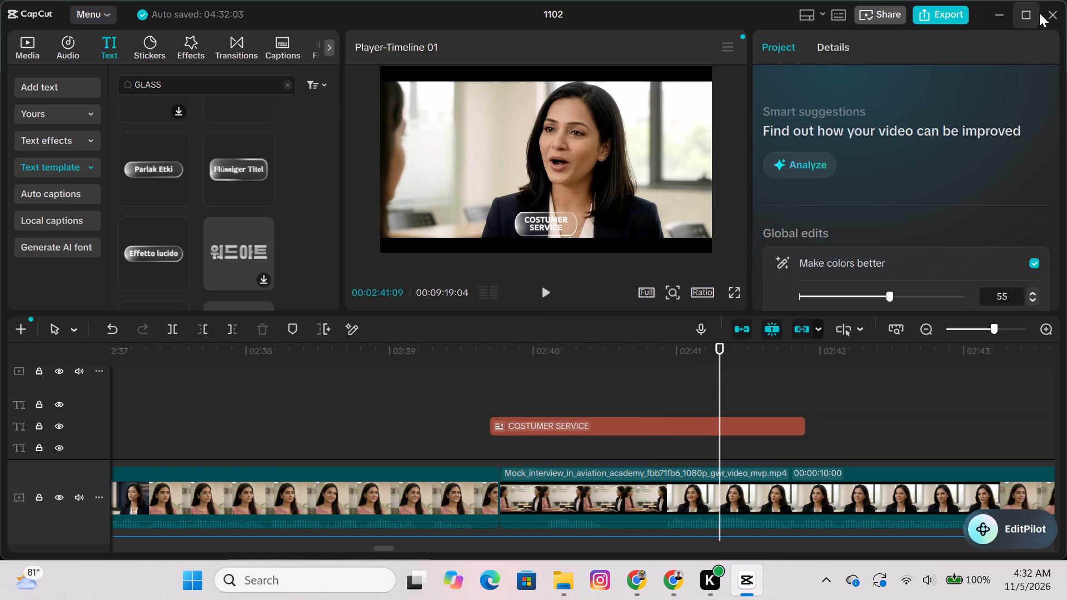
Close the 1102 project window.
click(1061, 13)
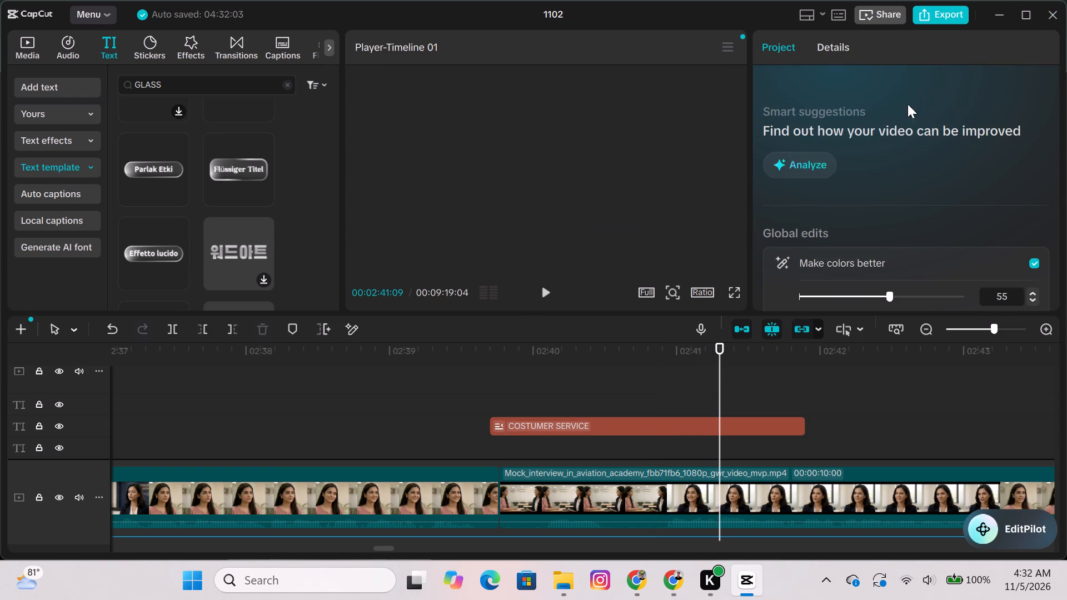
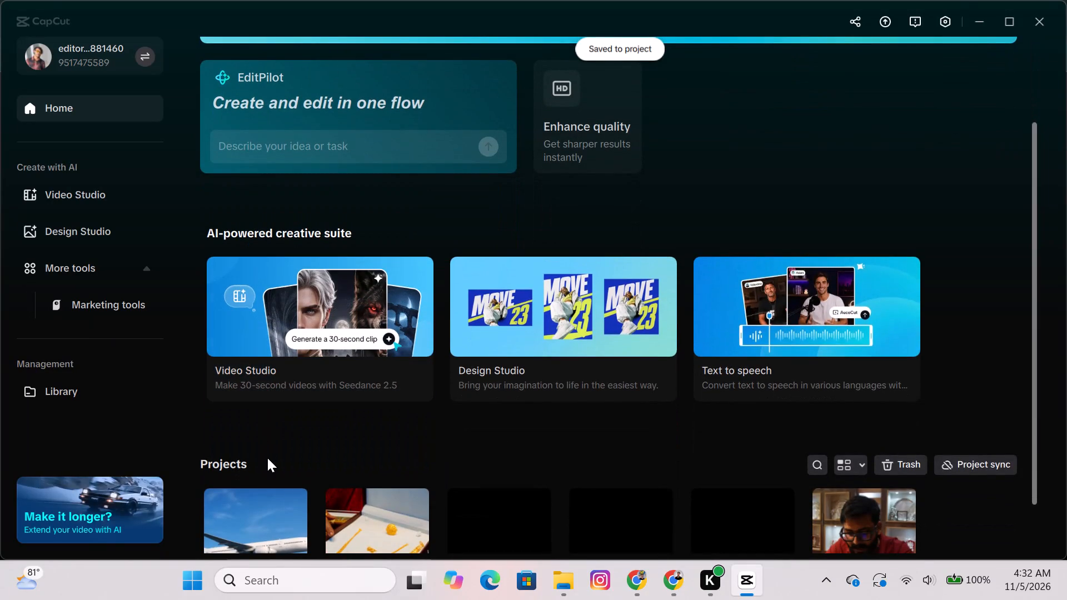
Locate the 1102 project among the saved projects on the home page.
scroll(267, 453, down, 1)
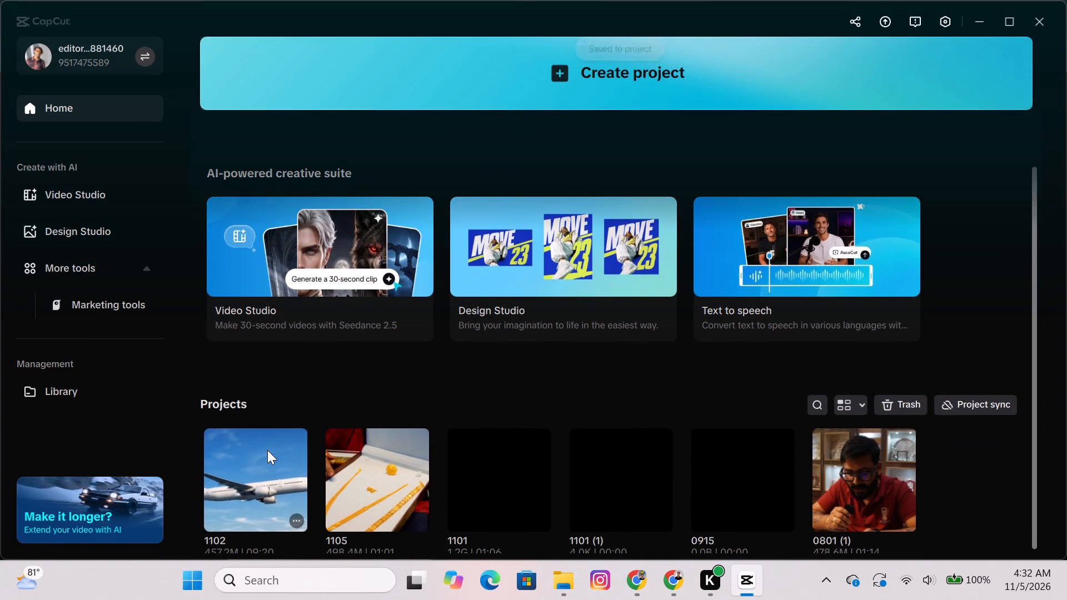
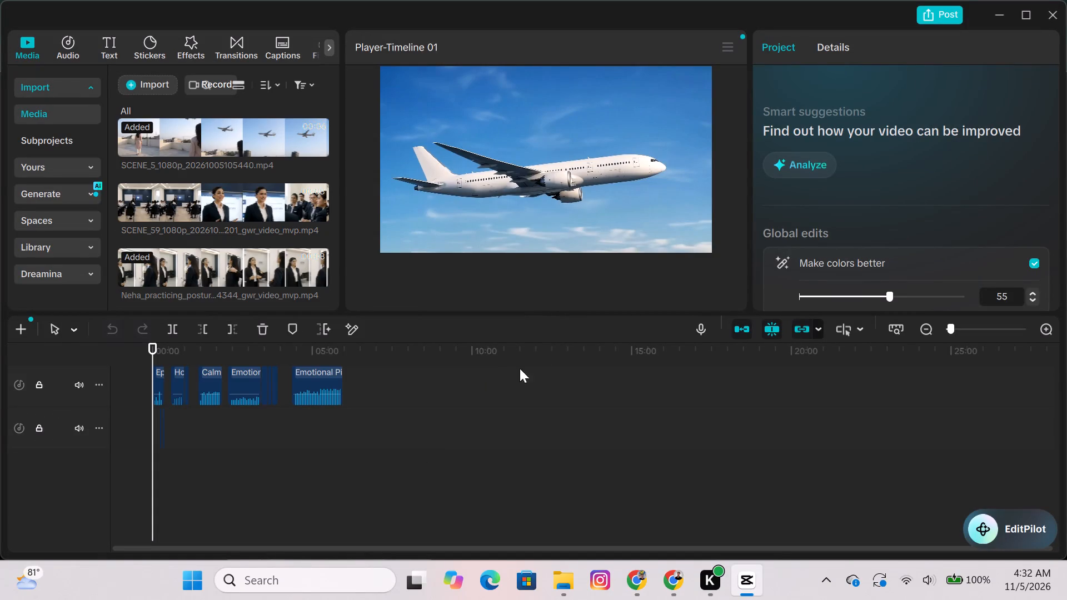
Inspect the opening scene clips of the 1102 project timeline in close detail, moving forward from the airplane shot.
scroll(551, 394, up, 5)
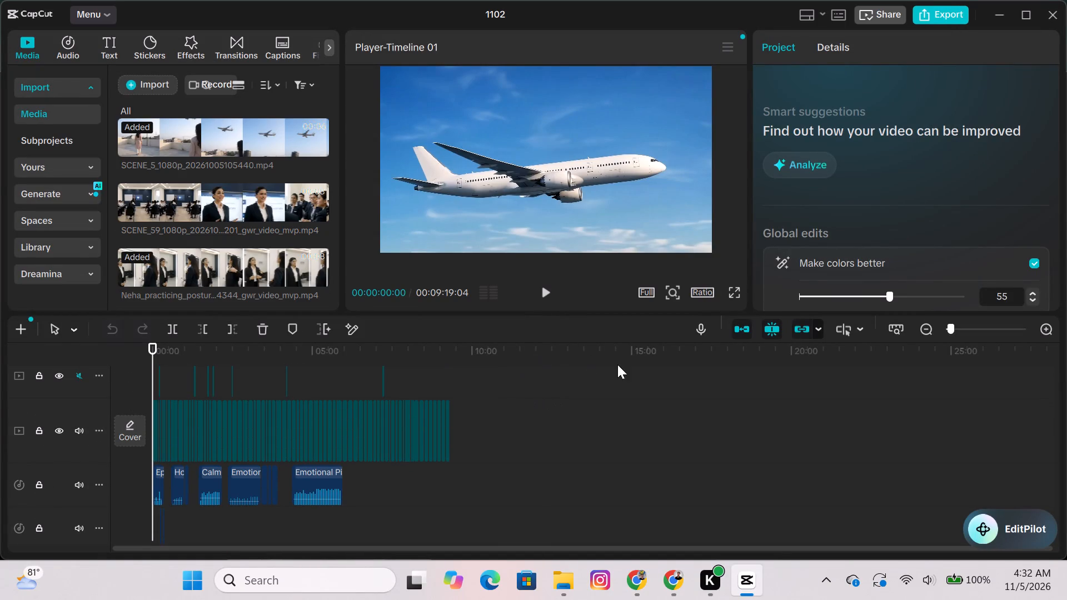
click(966, 329)
drag(966, 329, 976, 330)
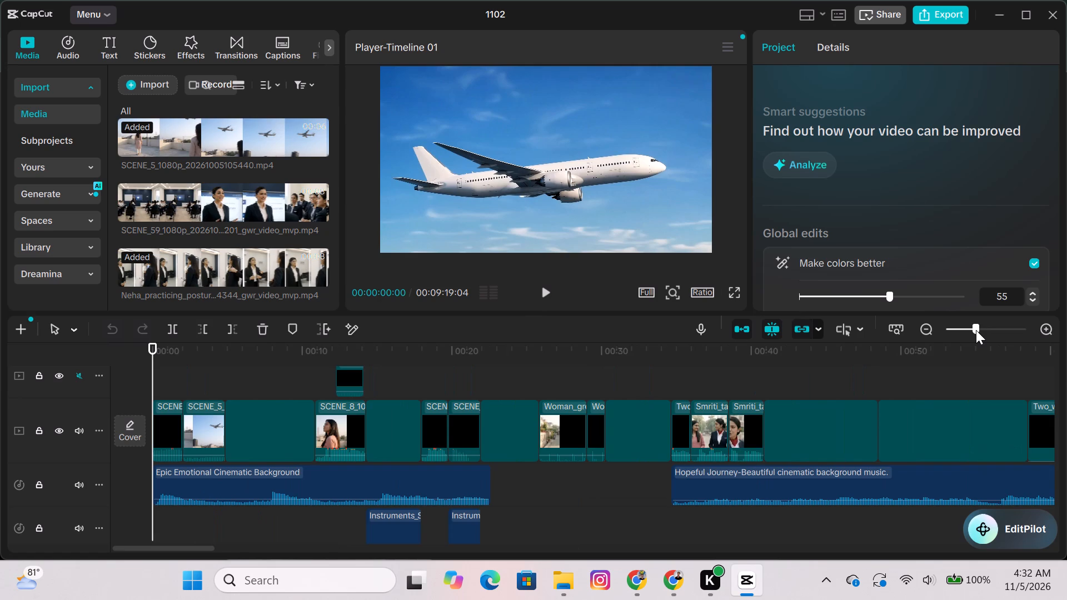
drag(976, 330, 987, 330)
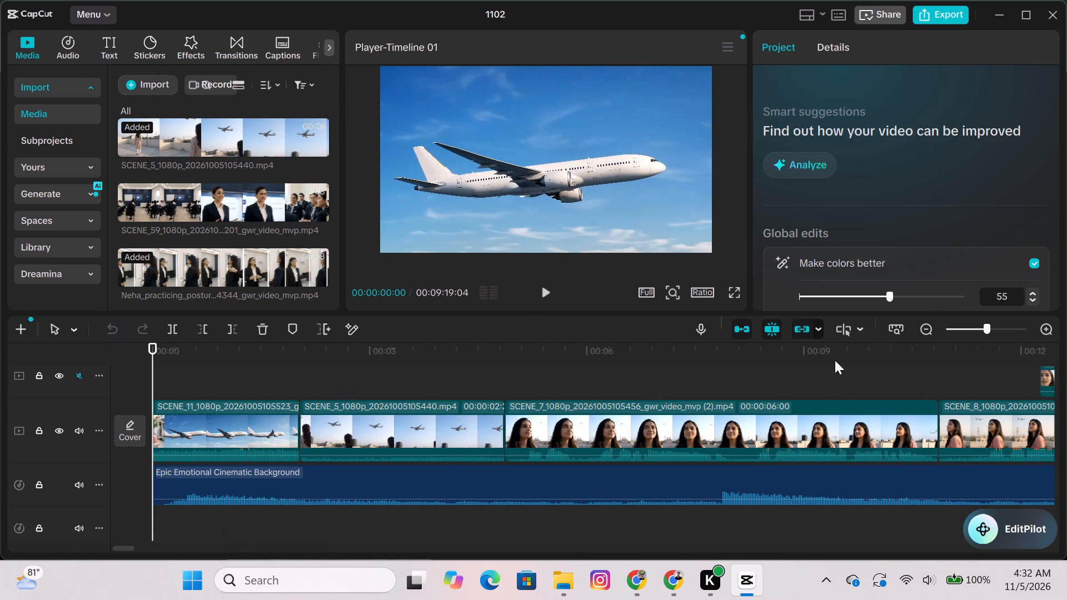
double_click(817, 371)
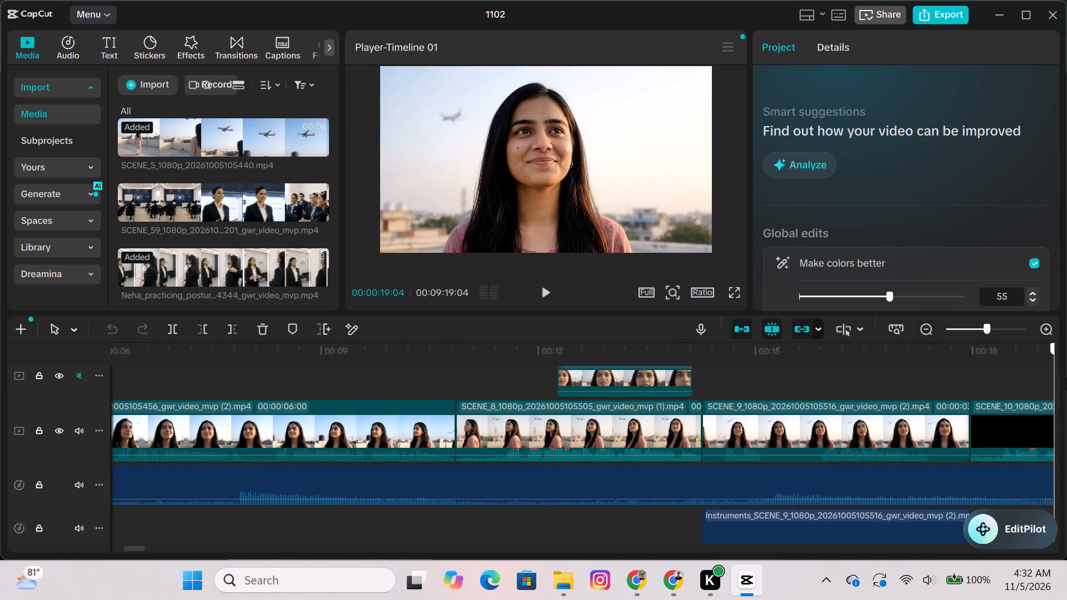